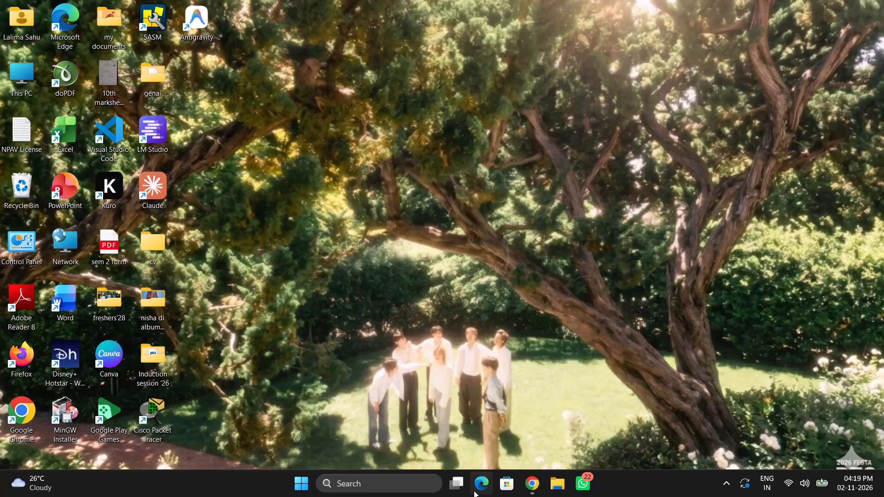
Launch Canva from the Creativity group of installed apps.
left_click(305, 481)
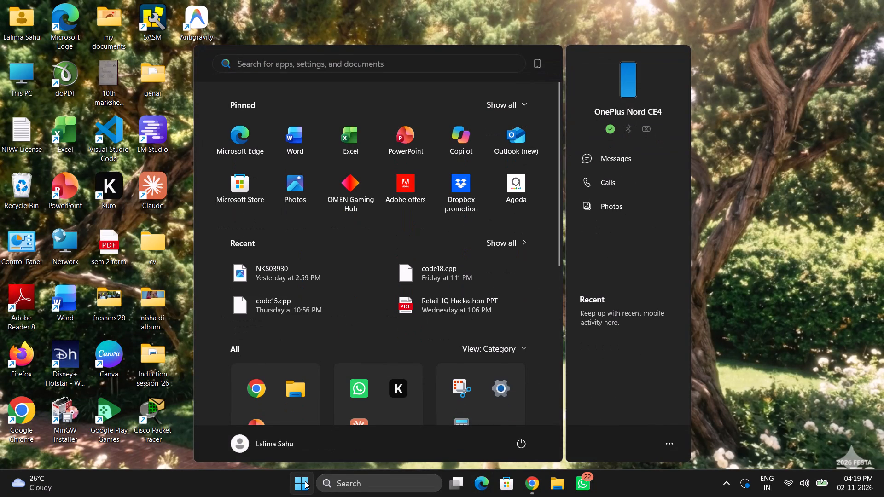
scroll(349, 313, "down", 4)
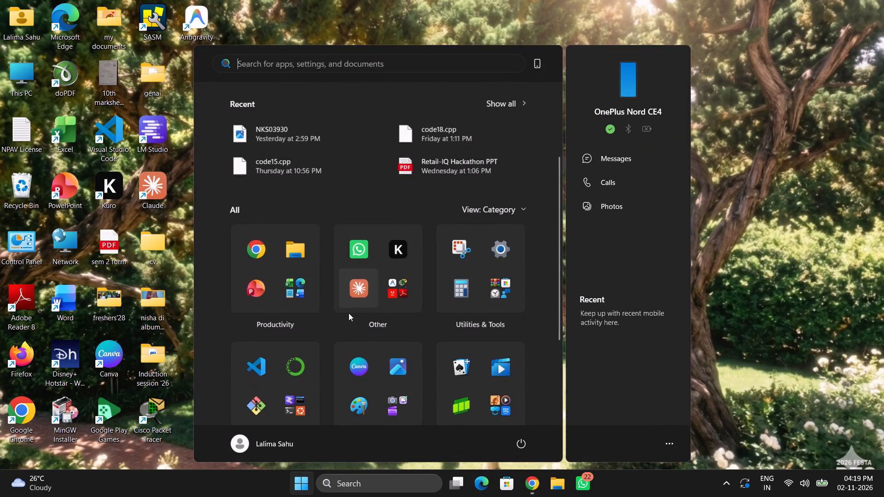
scroll(349, 313, "down", 1)
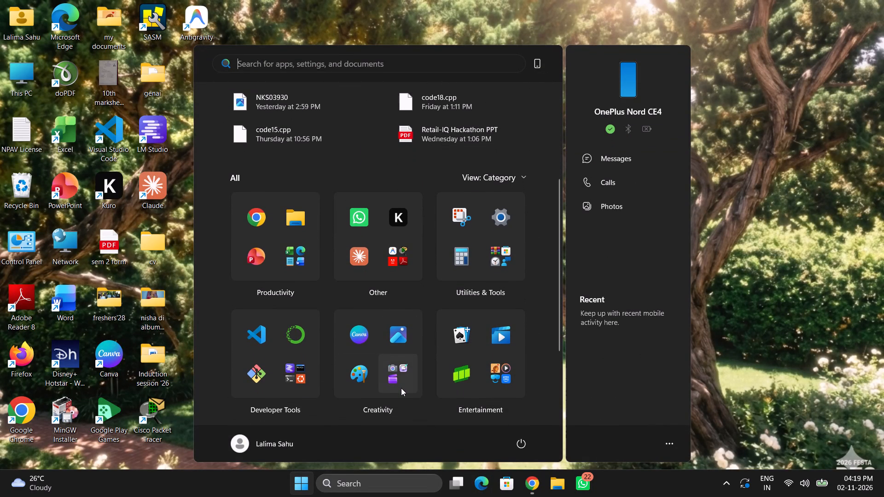
left_click(401, 388)
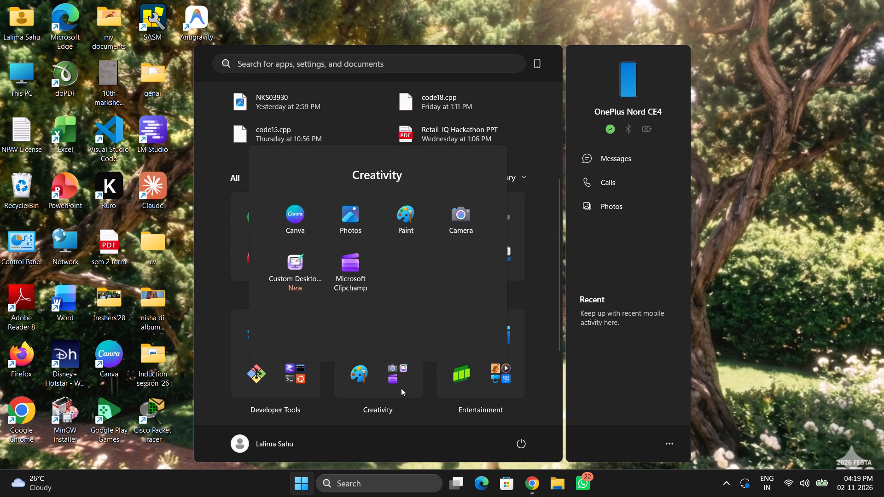
left_click(401, 388)
left_click(358, 336)
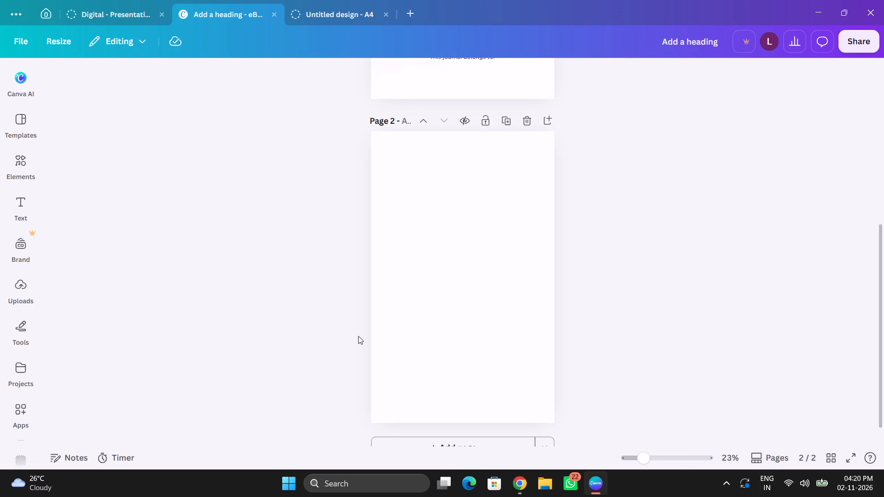
Close the open A4 "Untitled design" and the "Add a heading" eBook design, keeping the "Digital" presentation open.
left_click(386, 15)
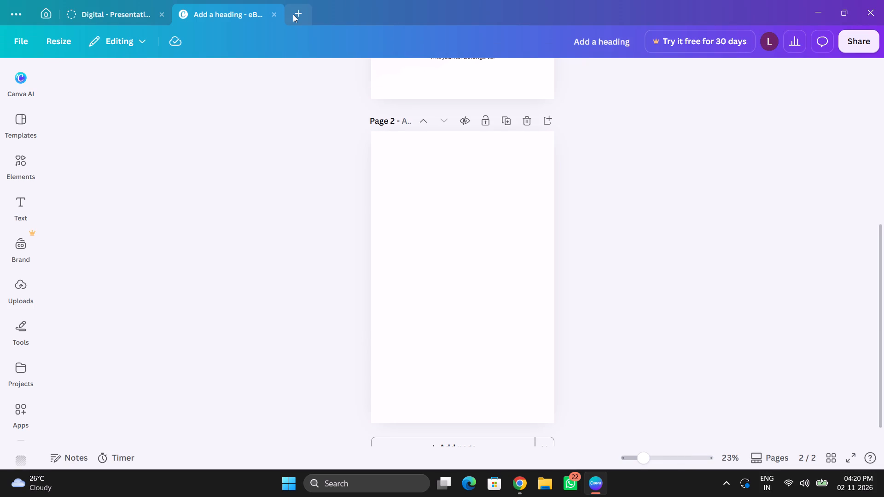
left_click(293, 14)
left_click(275, 15)
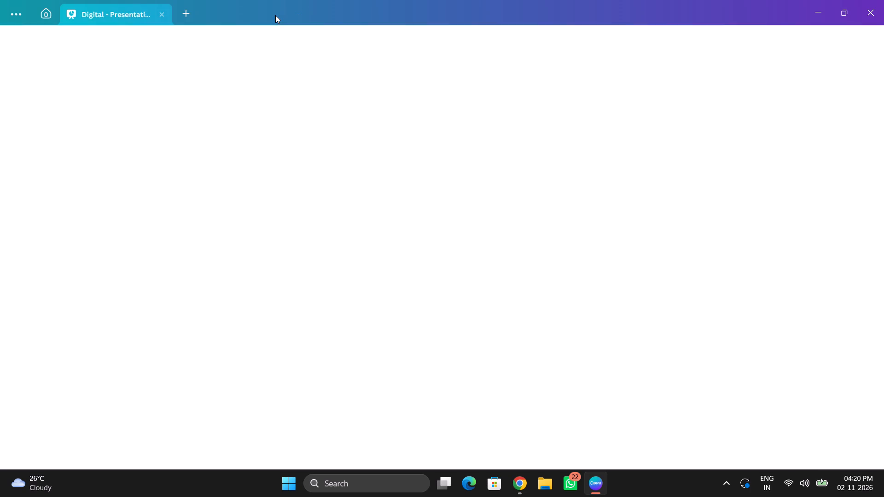
Create a new blank Landscape Video design at 1920 × 1080 px.
left_click(186, 13)
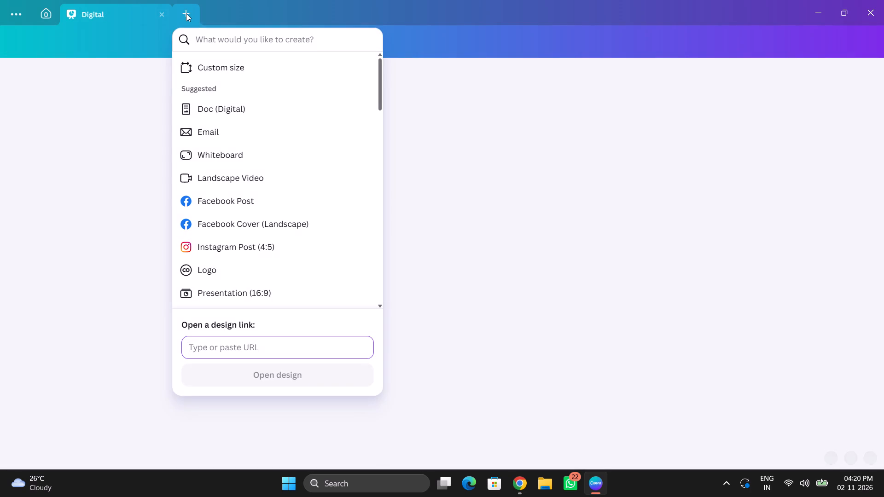
left_click(242, 179)
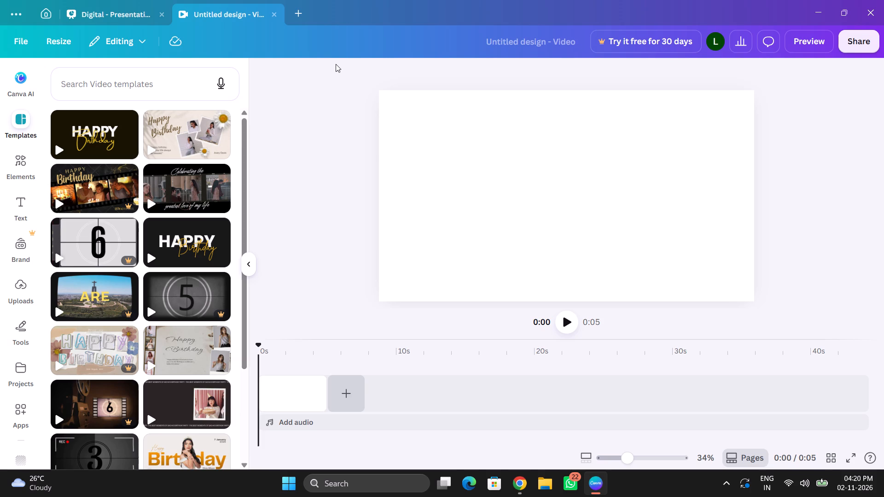
Create a new blank Instagram Reel design at 1080 × 1920 px from the Videos category.
left_click(43, 12)
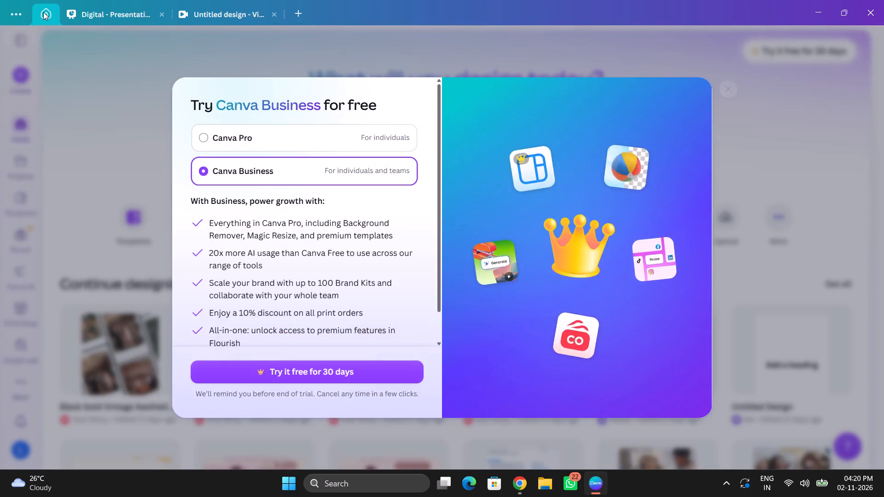
left_click(729, 88)
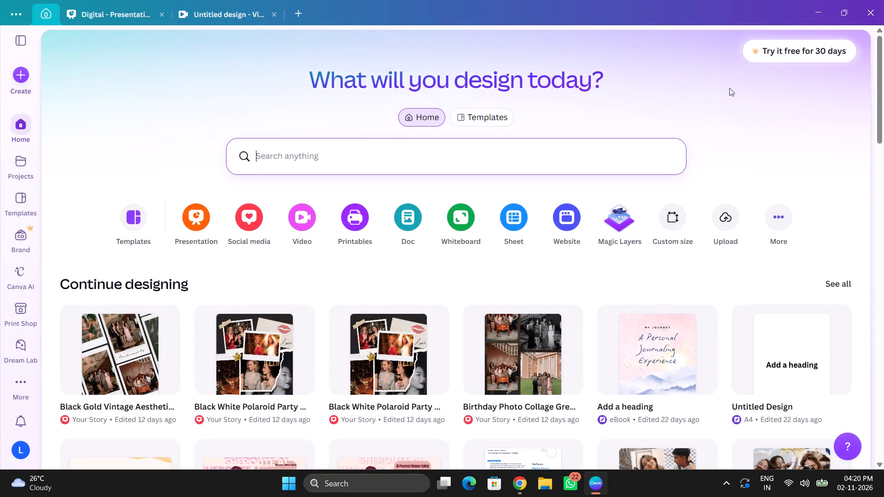
left_click(300, 219)
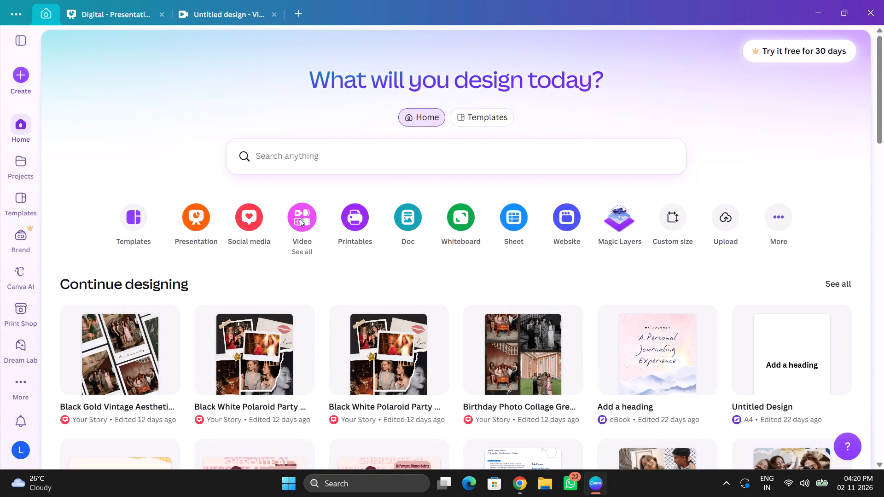
left_click(302, 241)
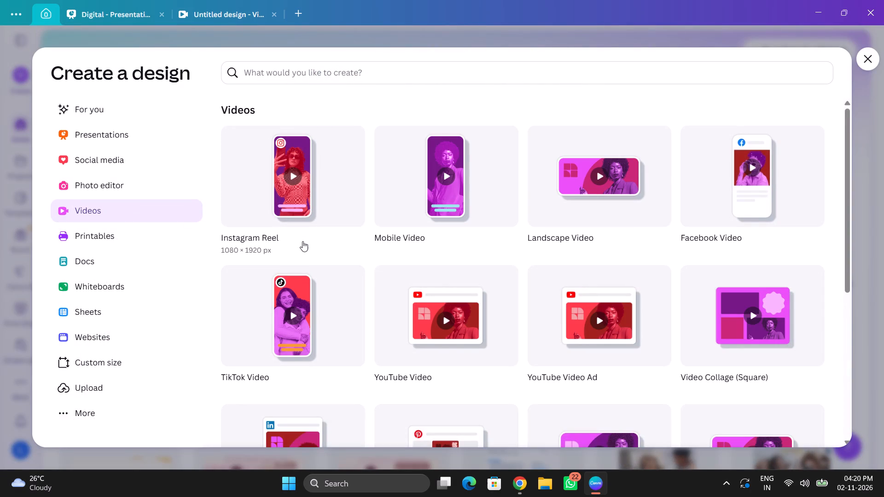
scroll(302, 241, "down", 1)
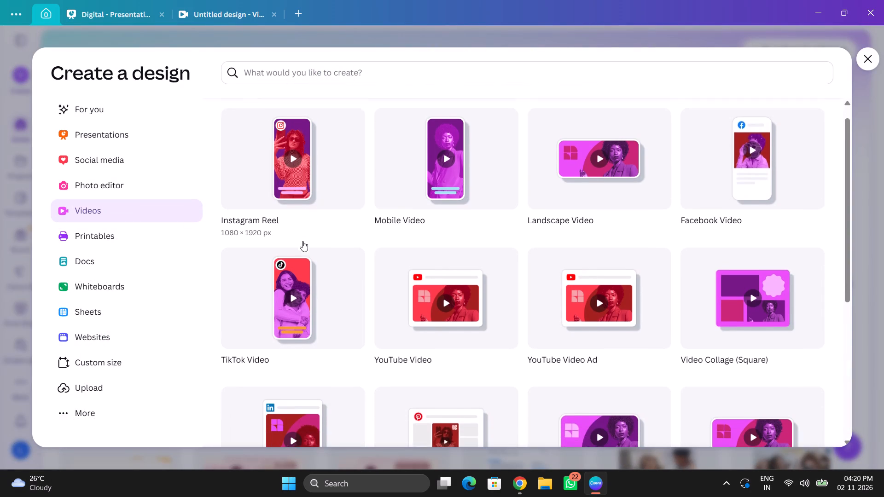
scroll(302, 241, "down", 3)
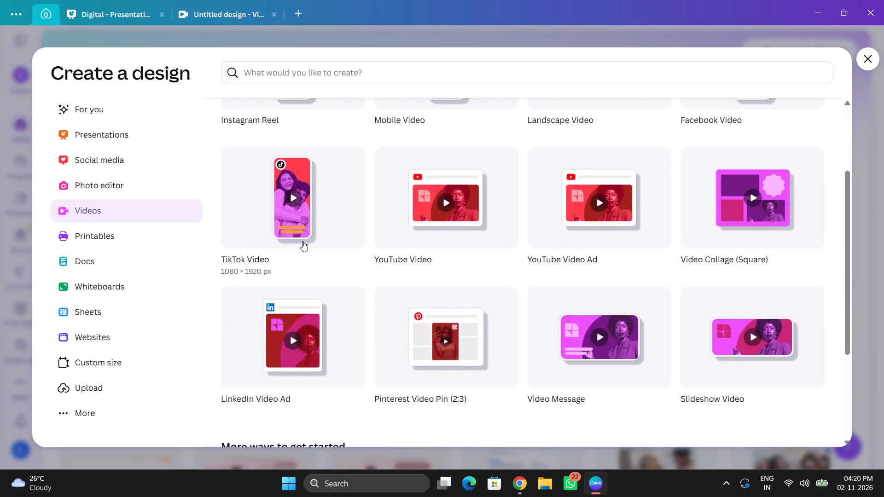
scroll(302, 241, "down", 1)
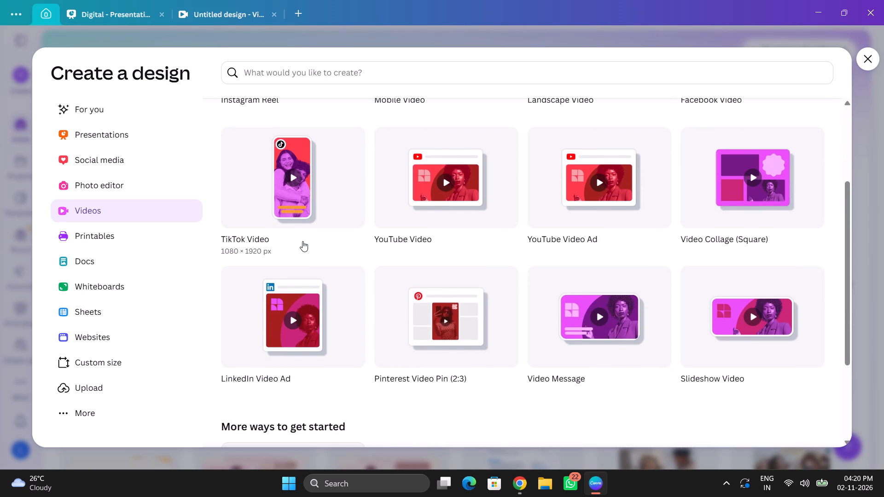
scroll(302, 241, "down", 3)
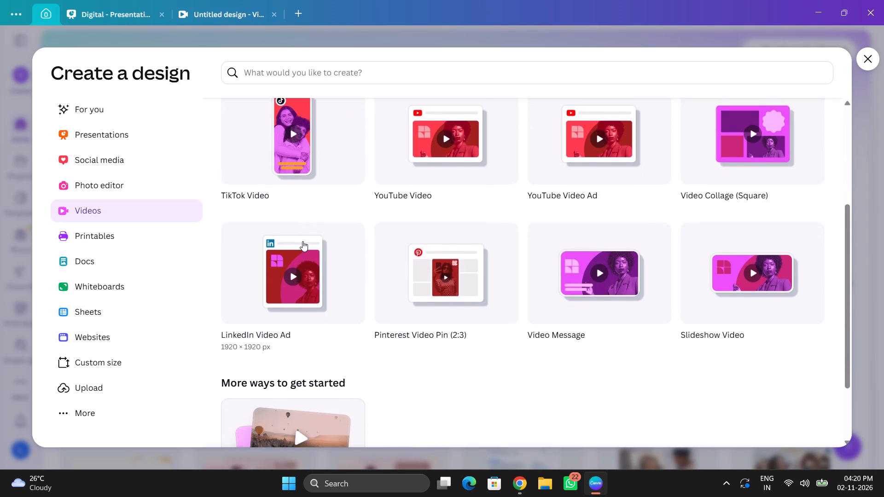
scroll(302, 241, "down", 3)
scroll(302, 241, "up", 5)
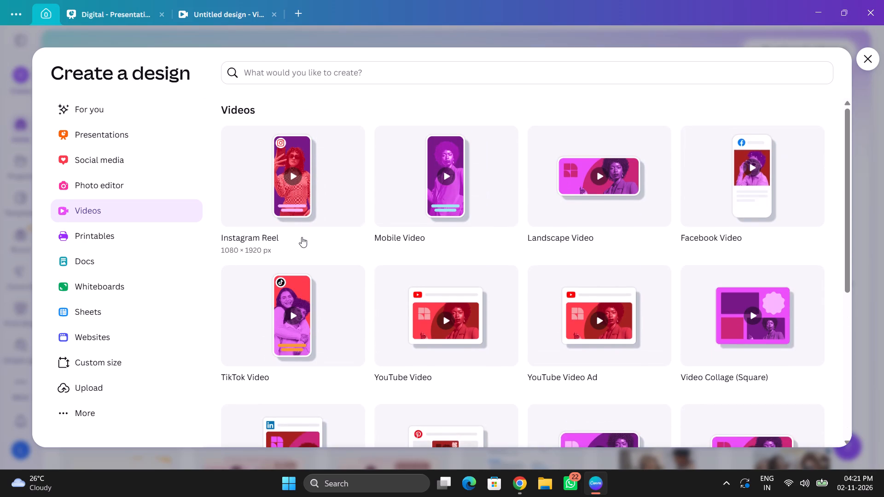
left_click(296, 166)
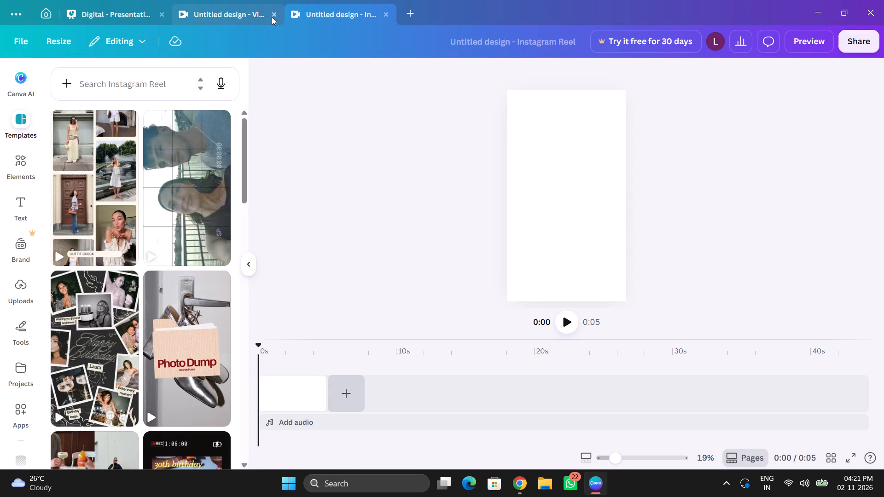
Close the untitled landscape Video design, keeping the Instagram Reel design open.
left_click(273, 15)
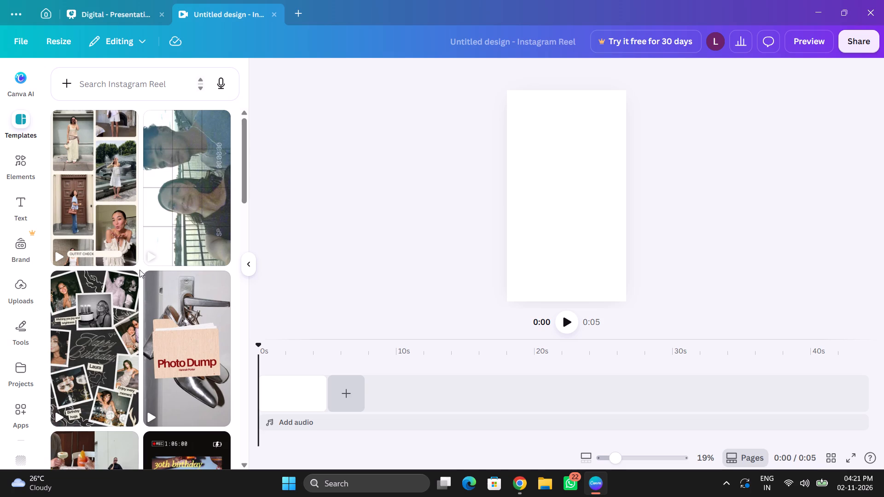
Look through the Instagram Reel templates for a suitable design.
scroll(140, 270, "down", 1)
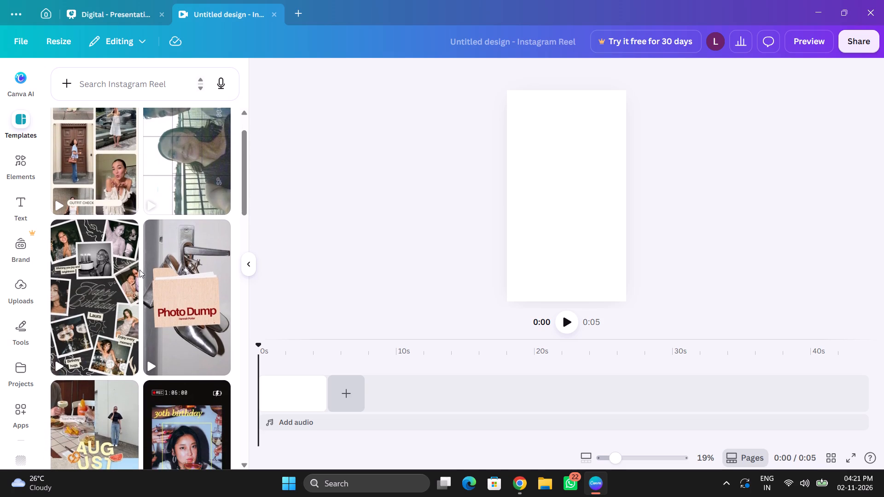
scroll(140, 270, "down", 3)
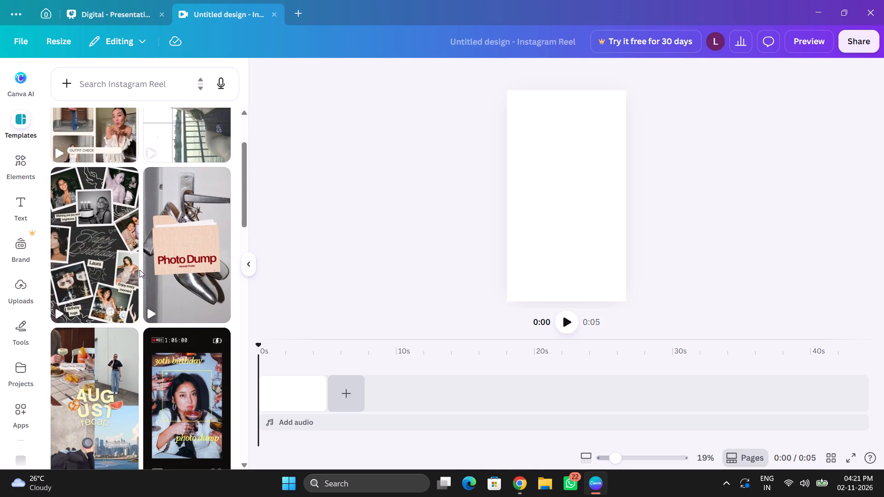
scroll(140, 270, "down", 1)
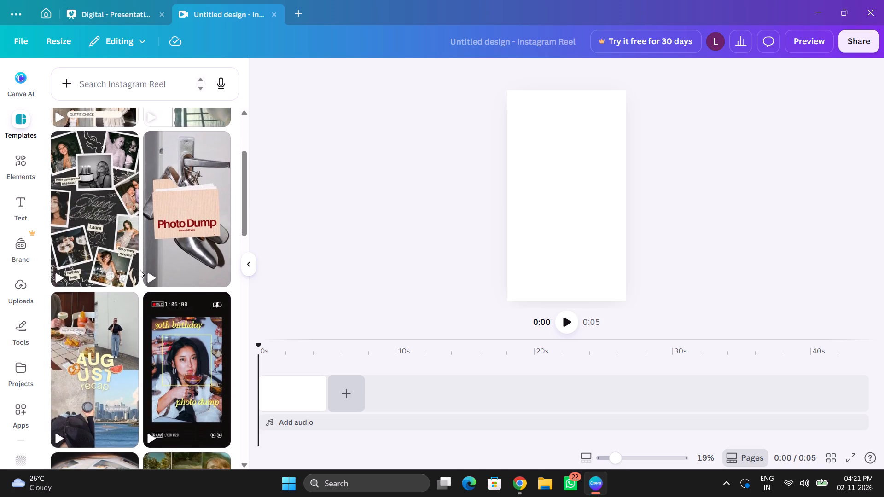
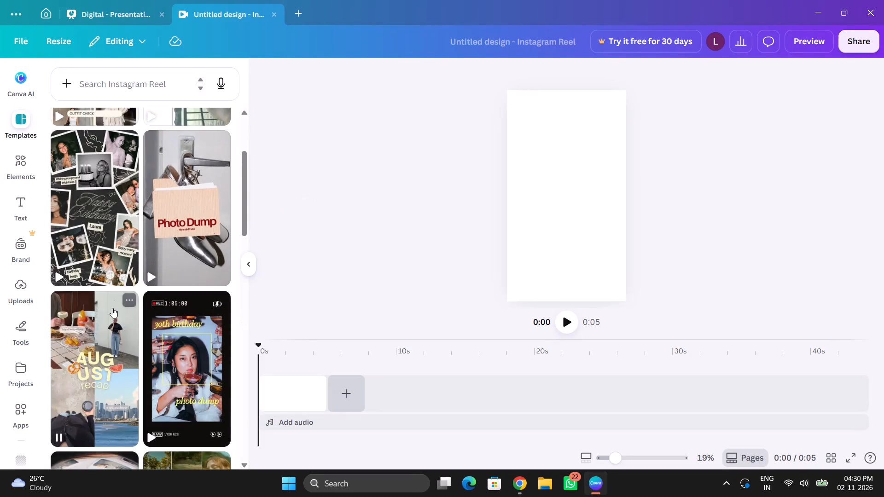
Look through the suggested Instagram Reel templates for a suitable starting layout for the blank page.
scroll(112, 308, "down", 5)
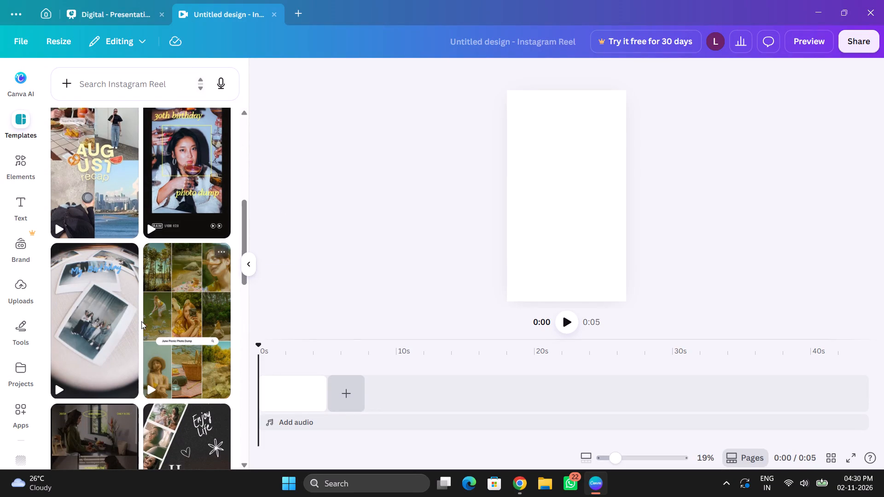
scroll(141, 321, "down", 2)
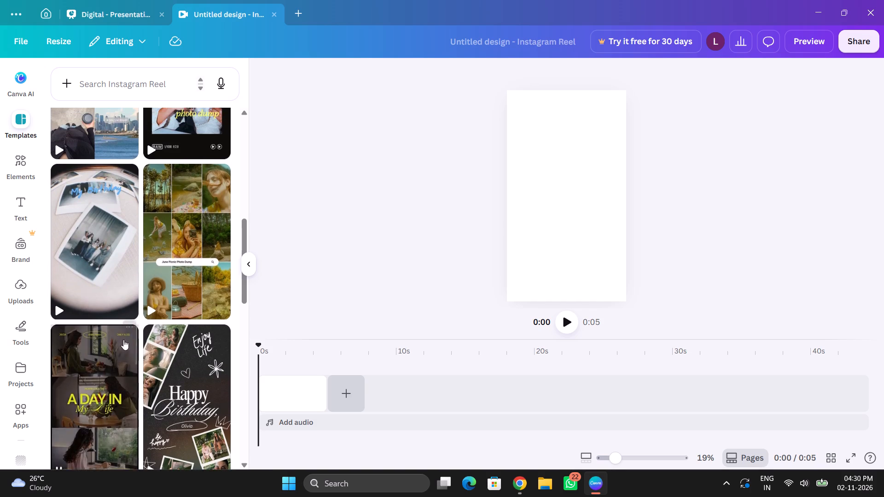
scroll(163, 288, "down", 1)
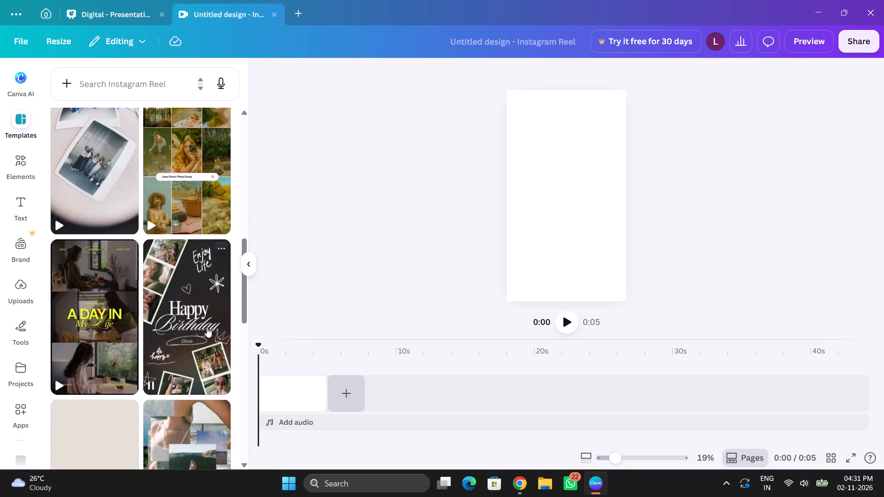
scroll(140, 316, "down", 2)
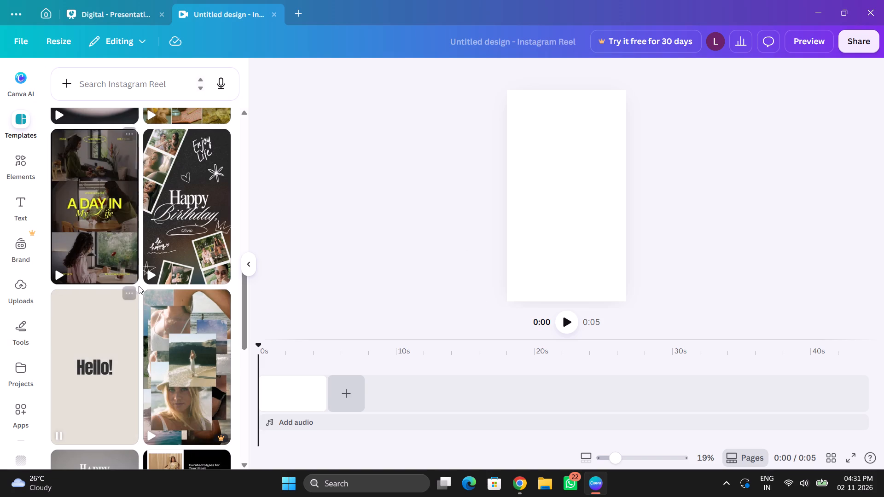
scroll(143, 287, "down", 4)
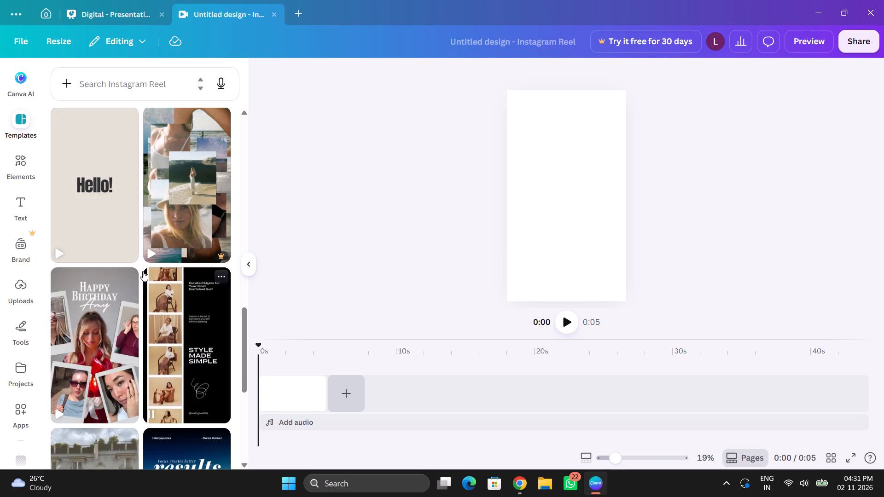
scroll(140, 264, "down", 2)
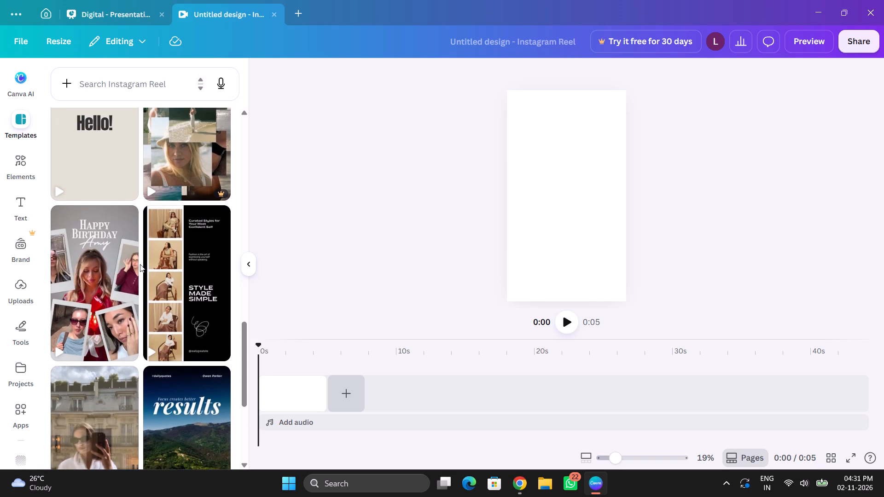
scroll(140, 264, "down", 2)
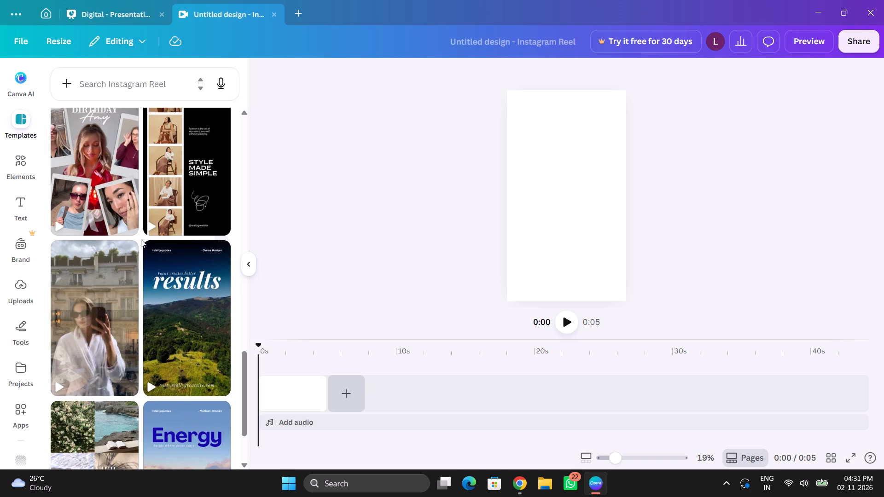
scroll(141, 239, "down", 1)
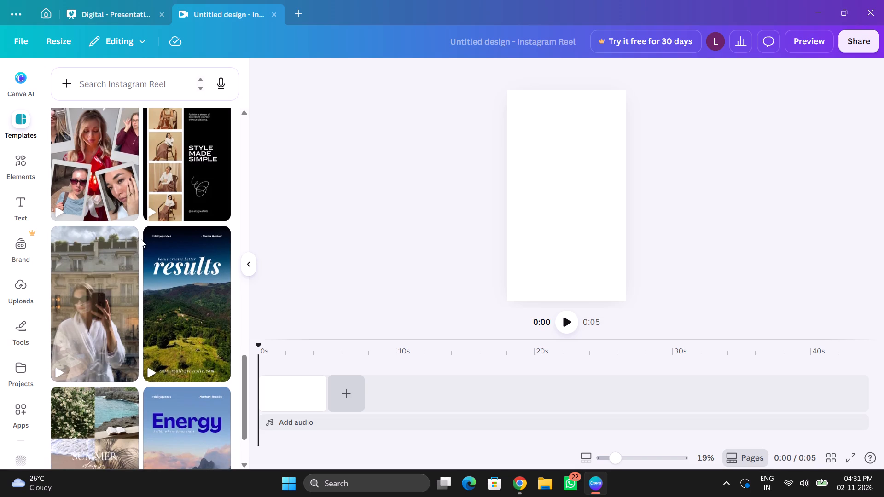
scroll(141, 239, "down", 1)
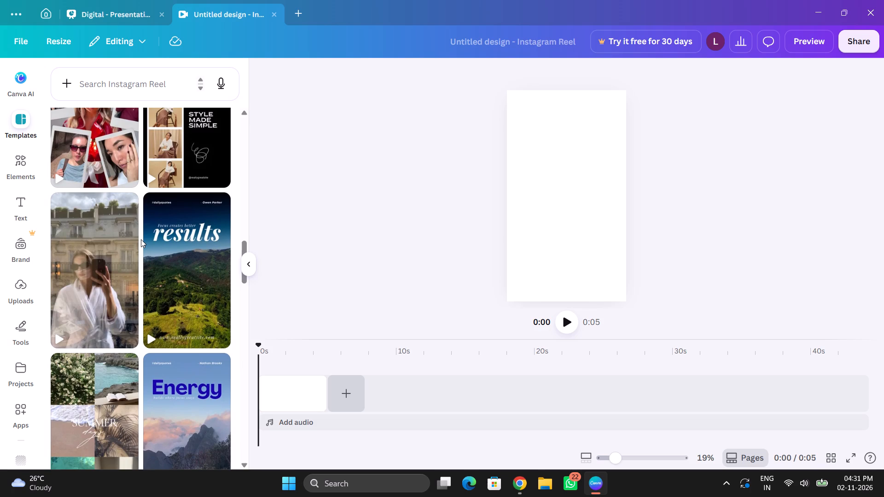
scroll(141, 239, "down", 2)
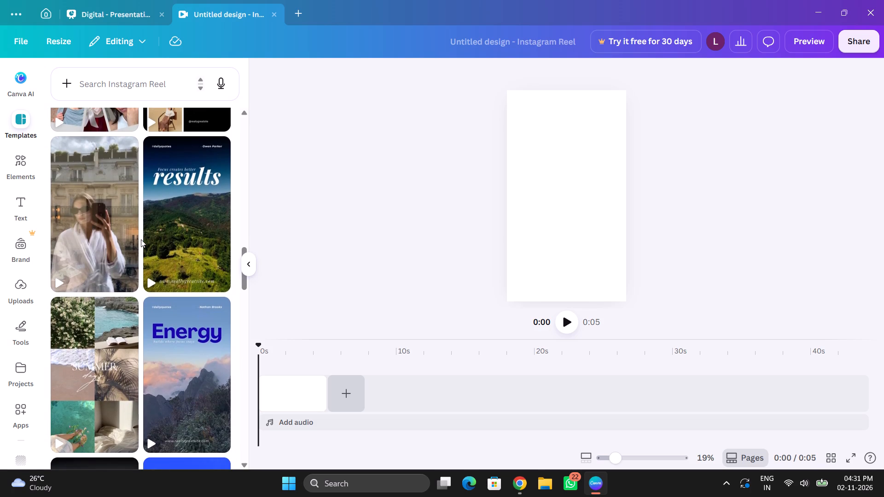
scroll(141, 239, "down", 1)
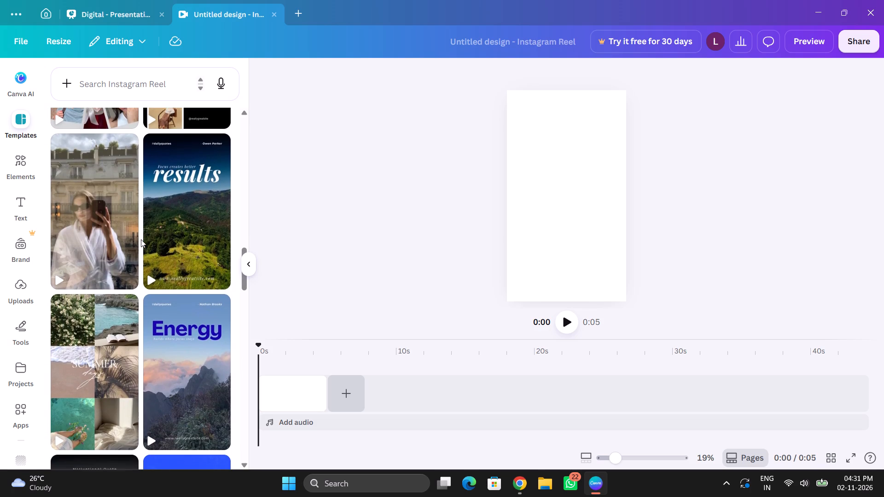
scroll(141, 239, "down", 2)
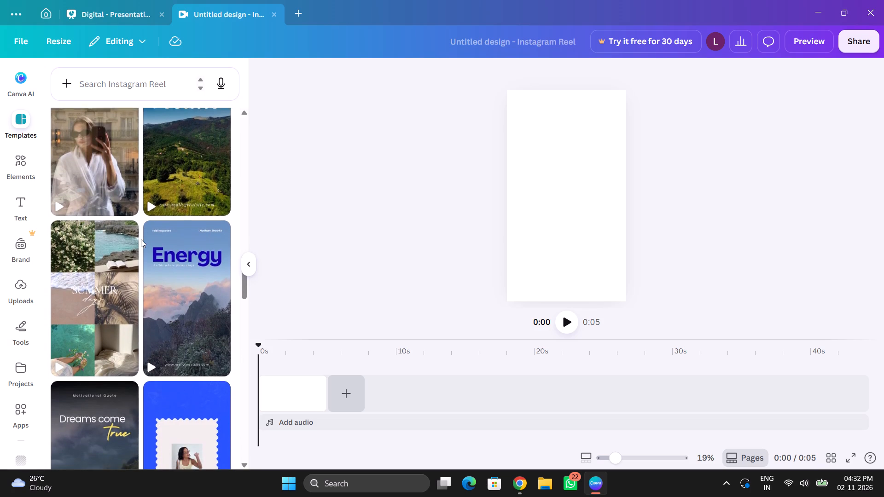
scroll(141, 239, "down", 1)
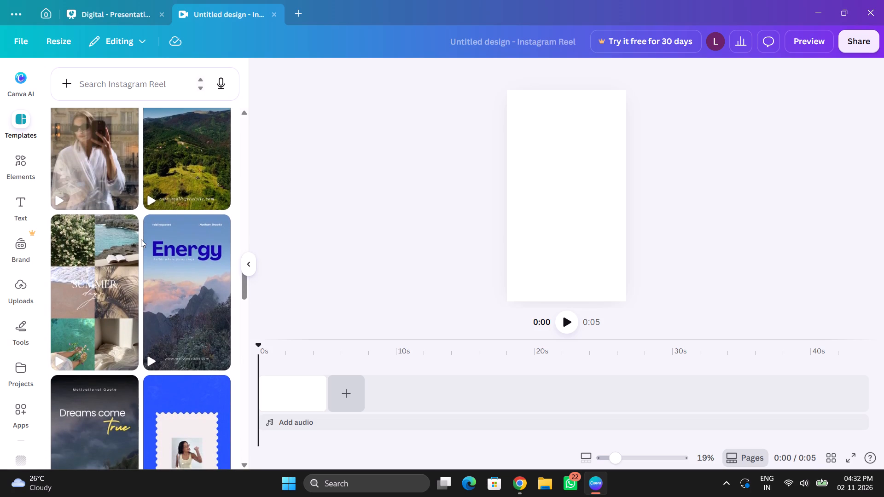
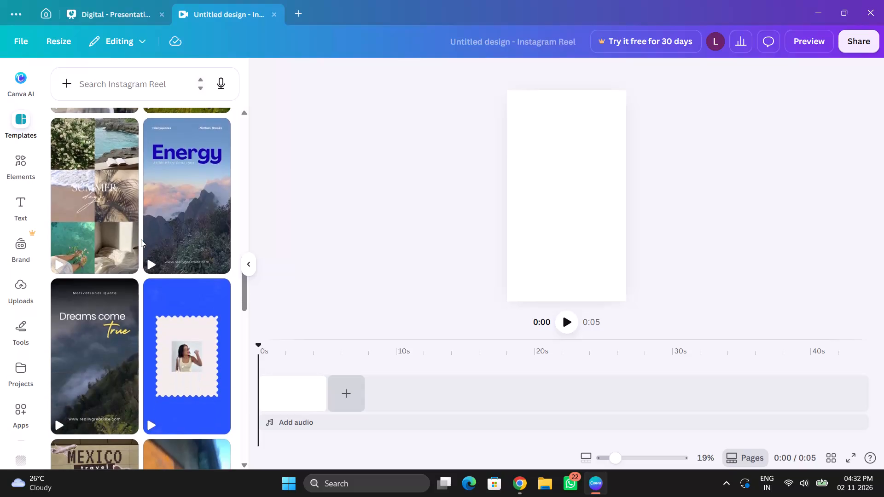
Browse the Instagram Reel template thumbnails to look for a suitable design for the blank vertical page.
scroll(141, 239, "down", 1)
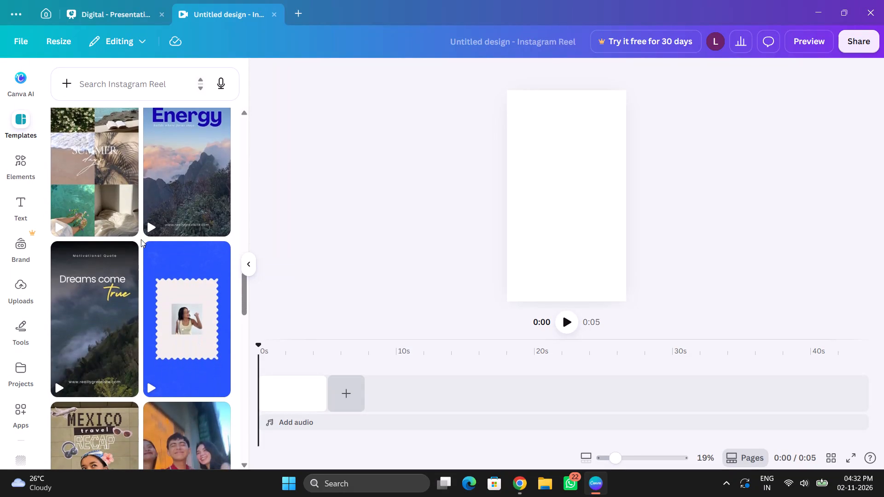
scroll(141, 239, "down", 1)
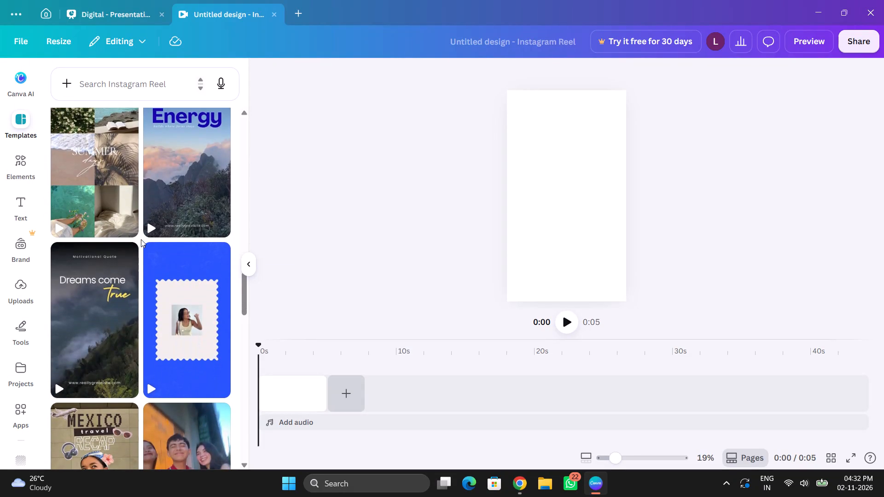
scroll(141, 239, "down", 1)
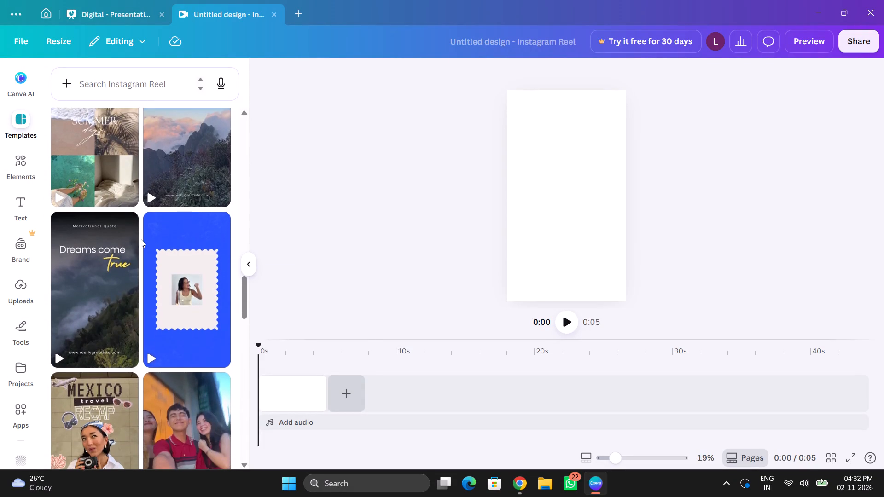
scroll(141, 239, "down", 1)
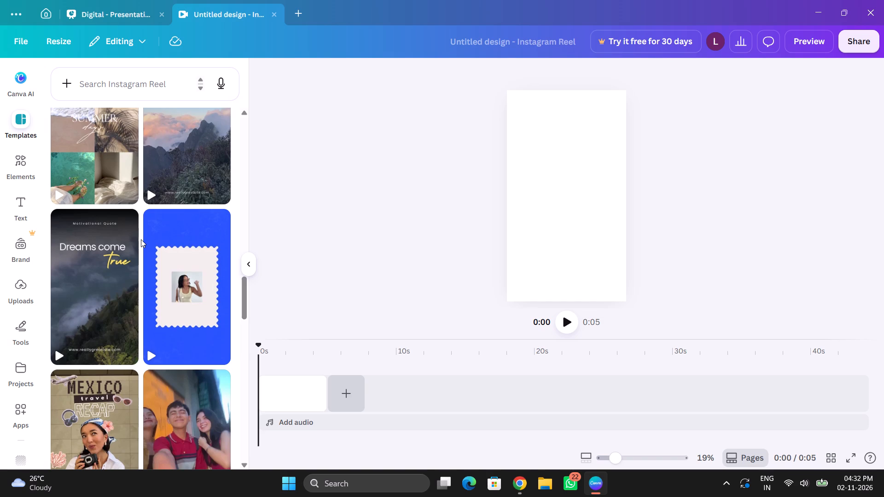
scroll(141, 239, "down", 4)
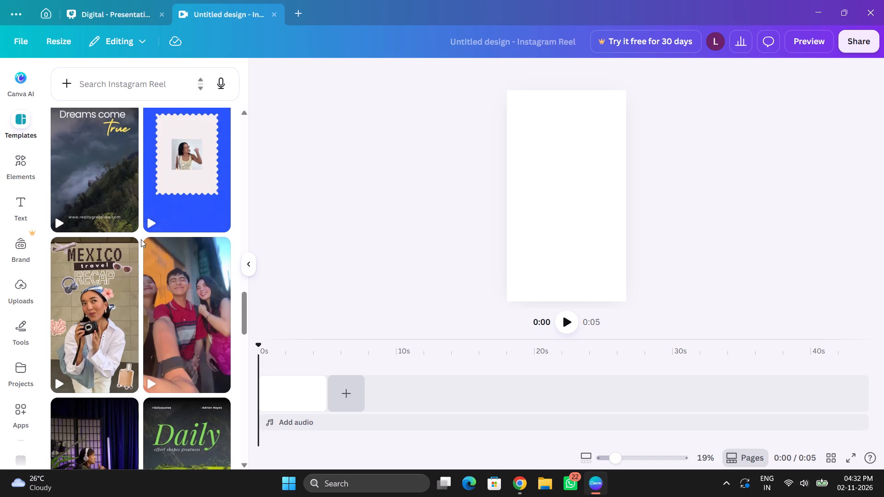
scroll(141, 239, "down", 2)
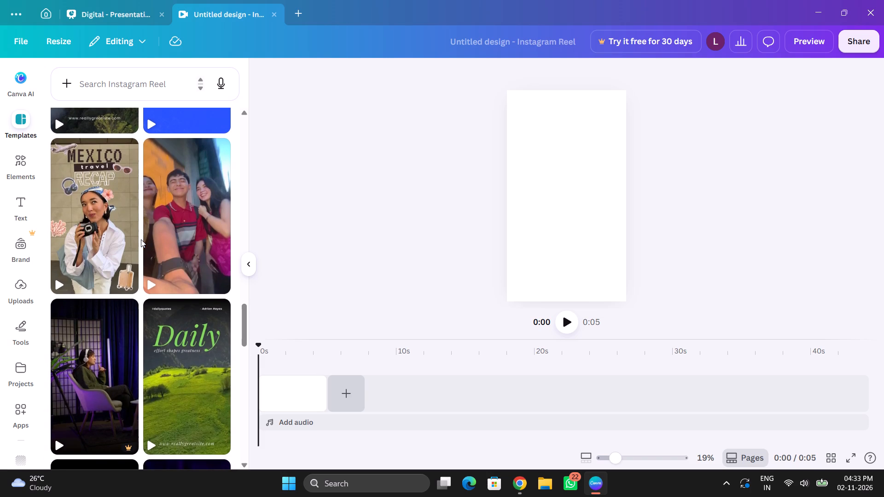
scroll(141, 239, "down", 1)
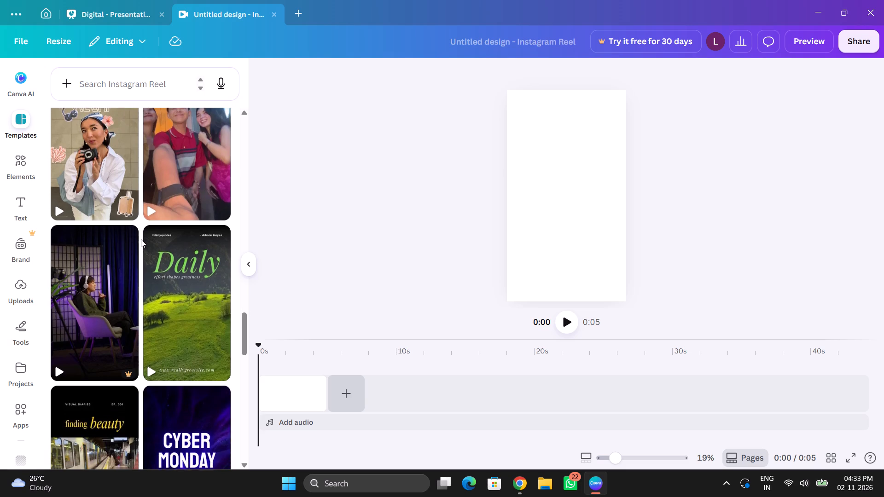
scroll(141, 239, "down", 2)
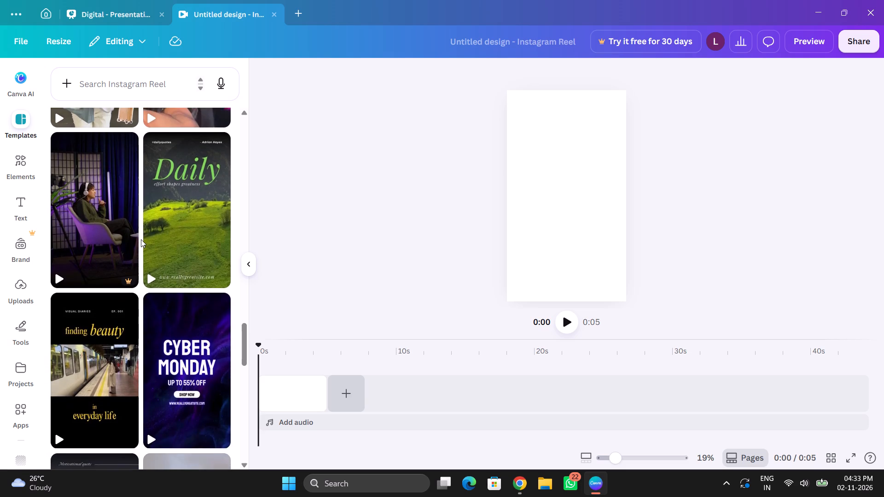
scroll(141, 239, "down", 2)
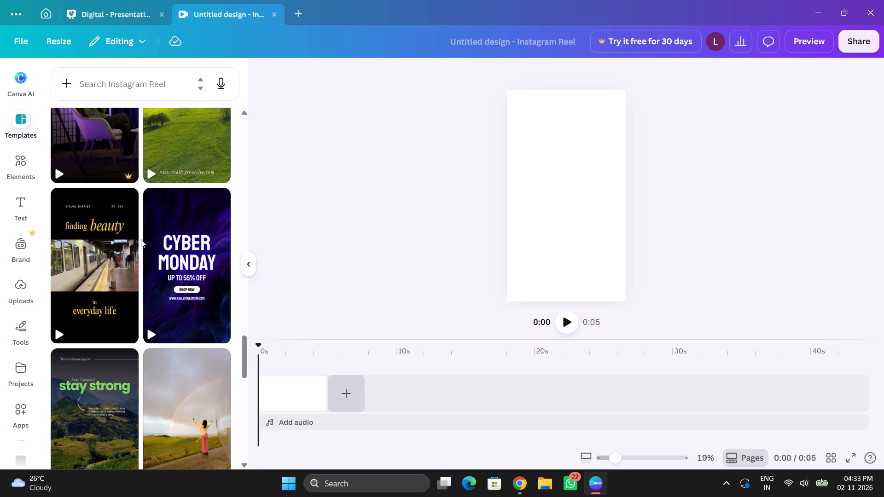
scroll(141, 239, "down", 1)
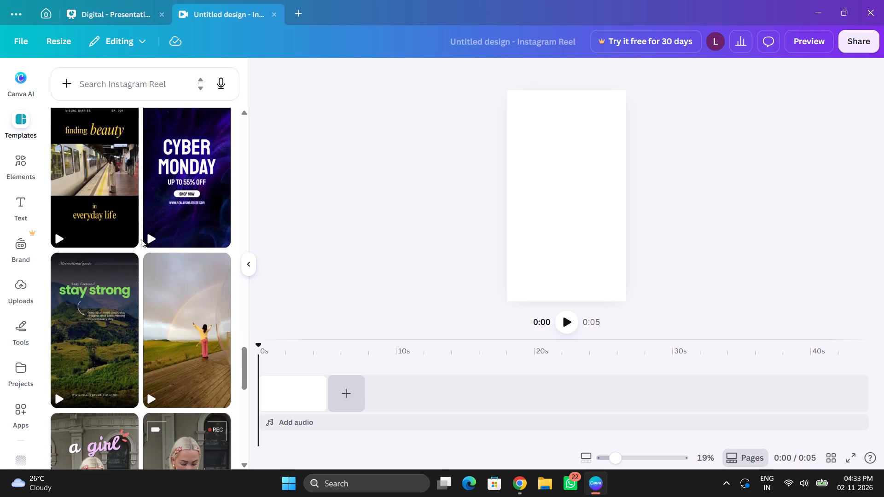
scroll(141, 239, "down", 4)
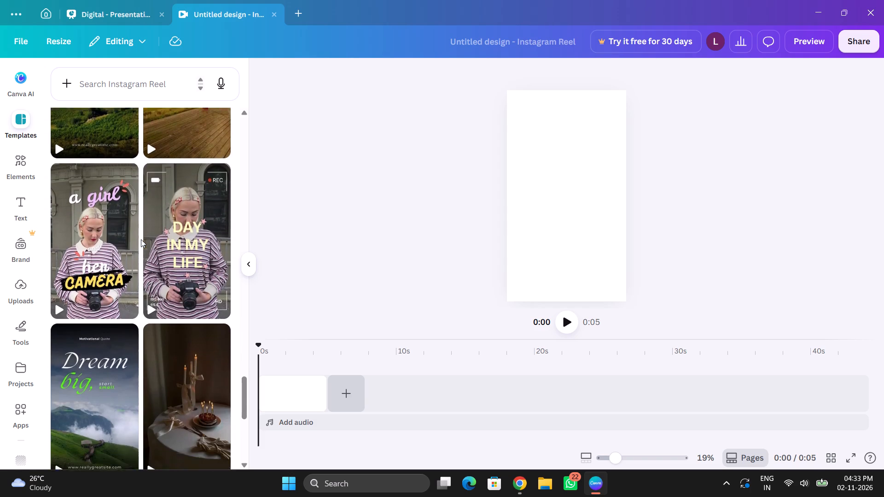
scroll(141, 239, "down", 3)
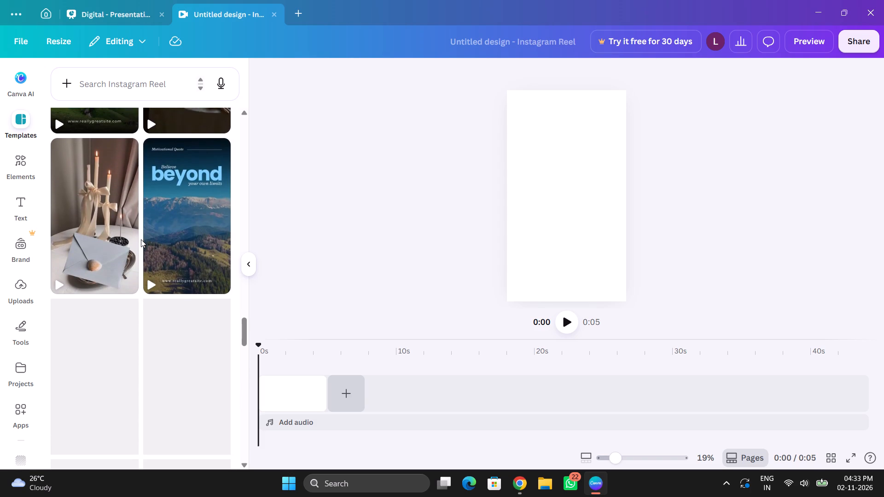
scroll(141, 239, "down", 1)
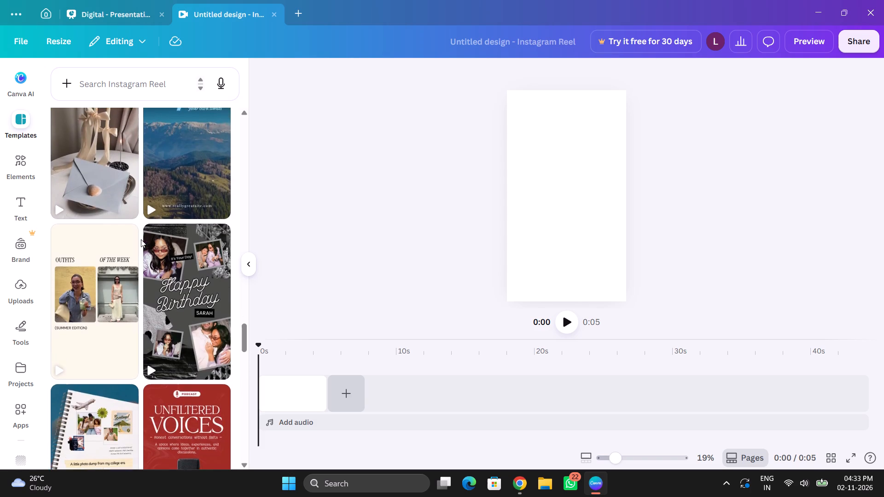
scroll(141, 239, "down", 1)
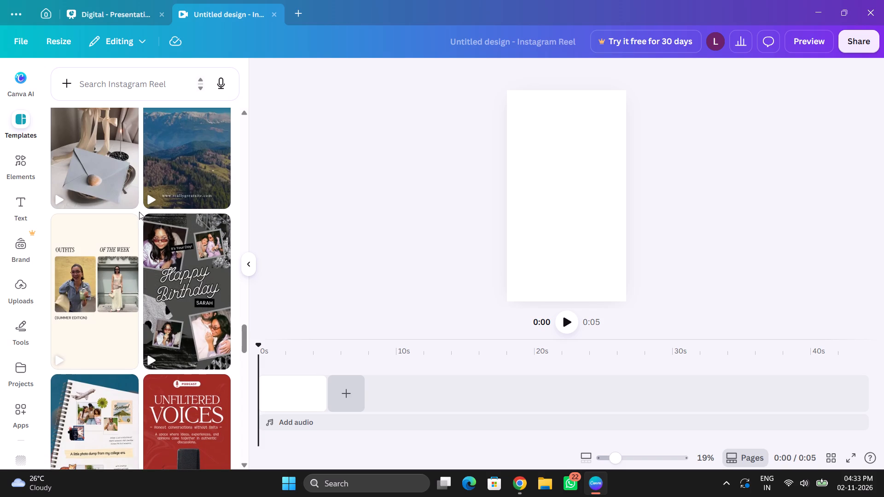
scroll(141, 213, "down", 1)
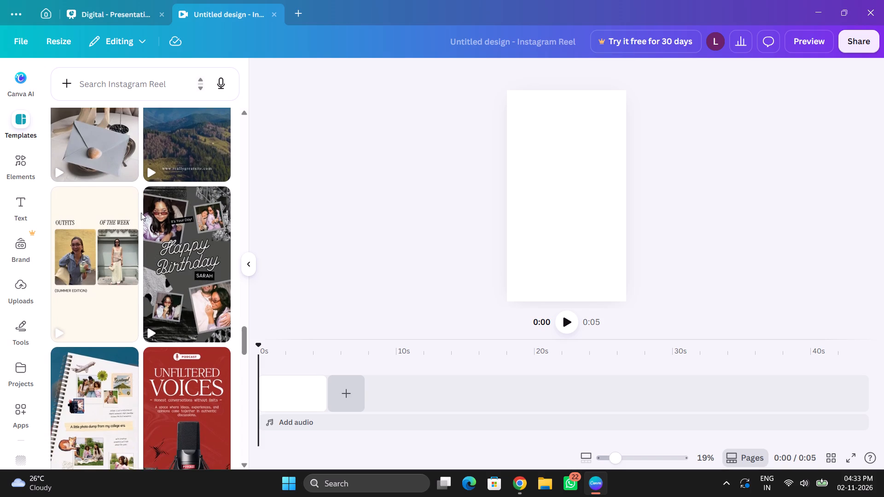
scroll(141, 213, "down", 2)
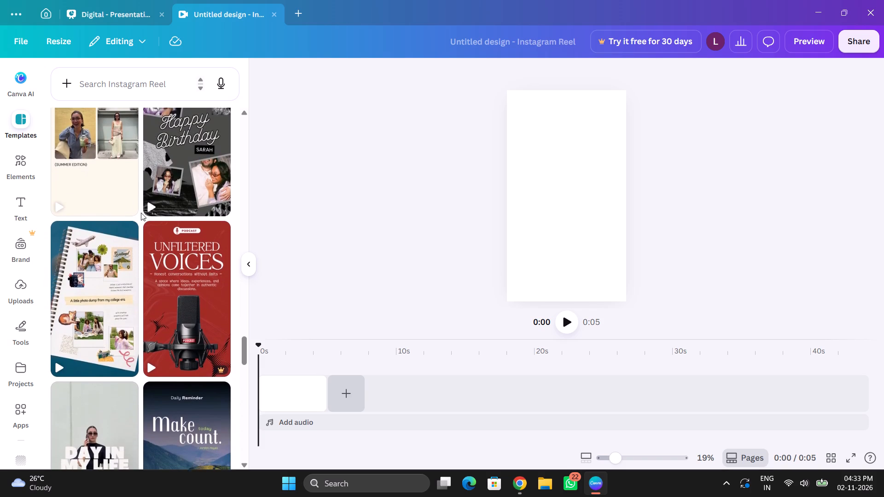
scroll(141, 213, "down", 4)
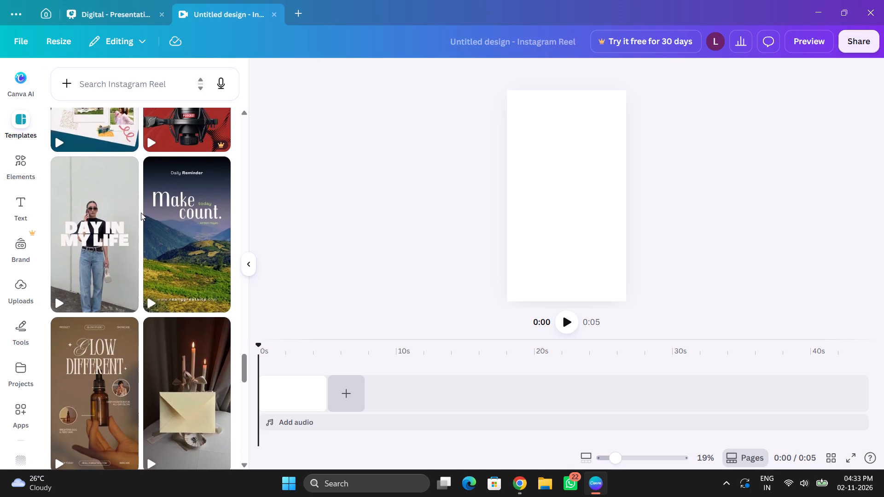
scroll(141, 213, "down", 2)
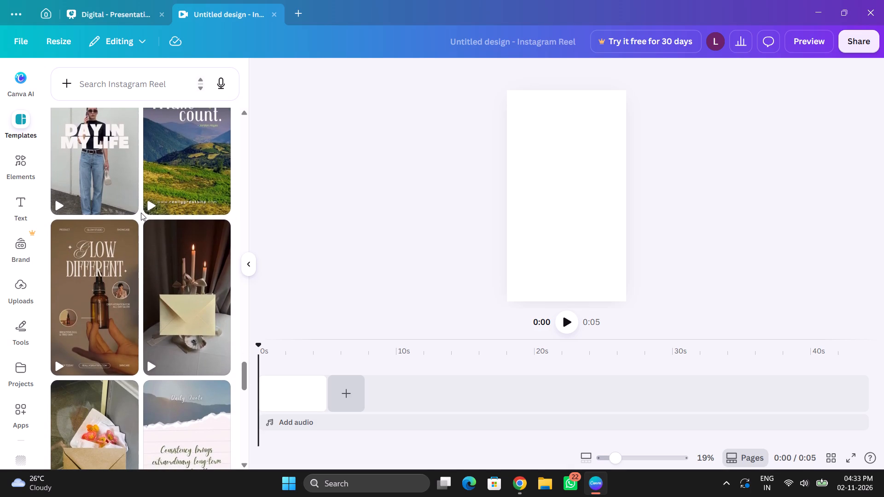
scroll(141, 213, "down", 4)
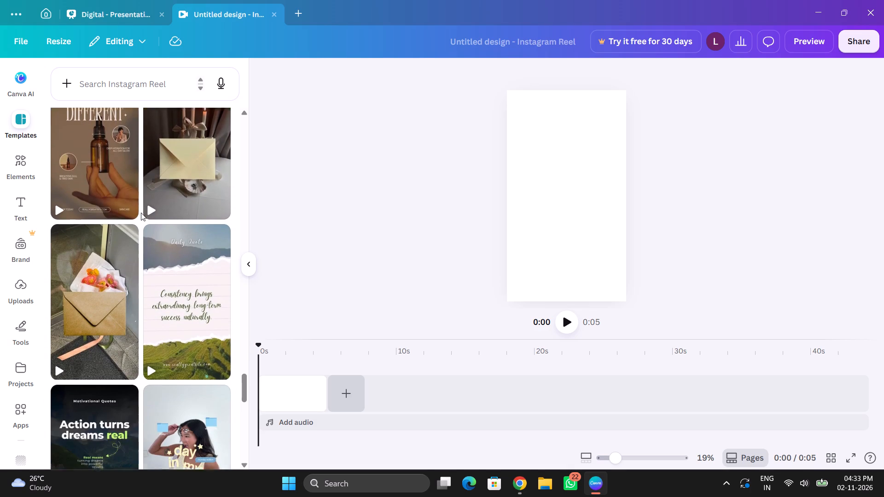
scroll(141, 213, "down", 1)
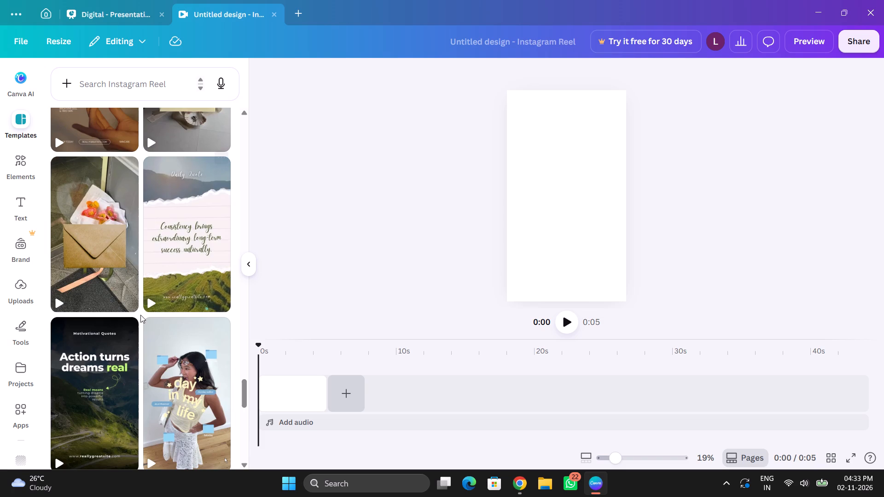
scroll(140, 315, "down", 5)
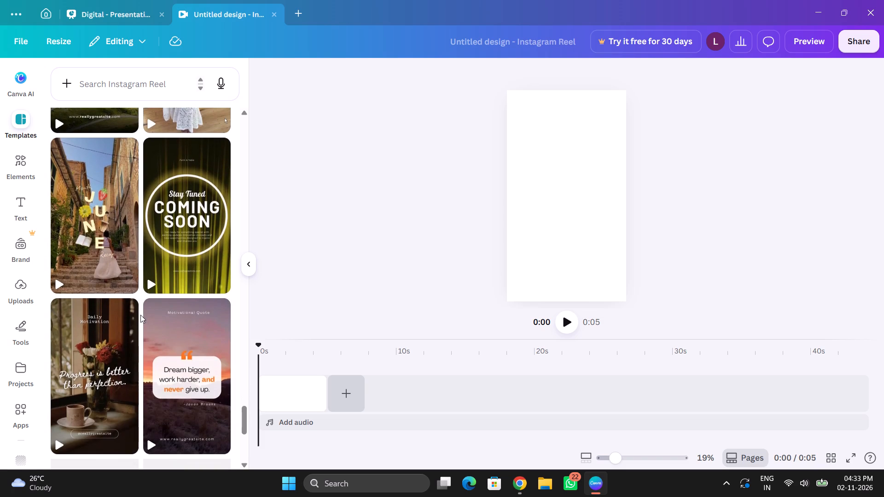
scroll(140, 315, "down", 3)
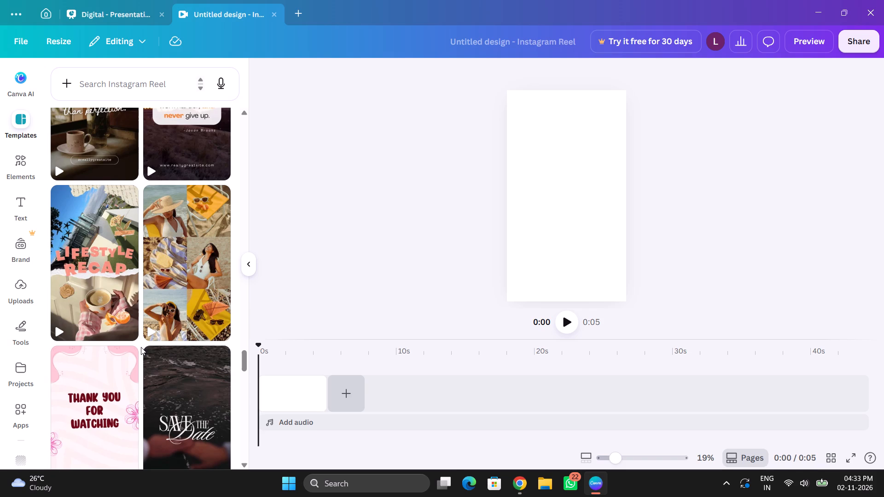
scroll(141, 347, "down", 3)
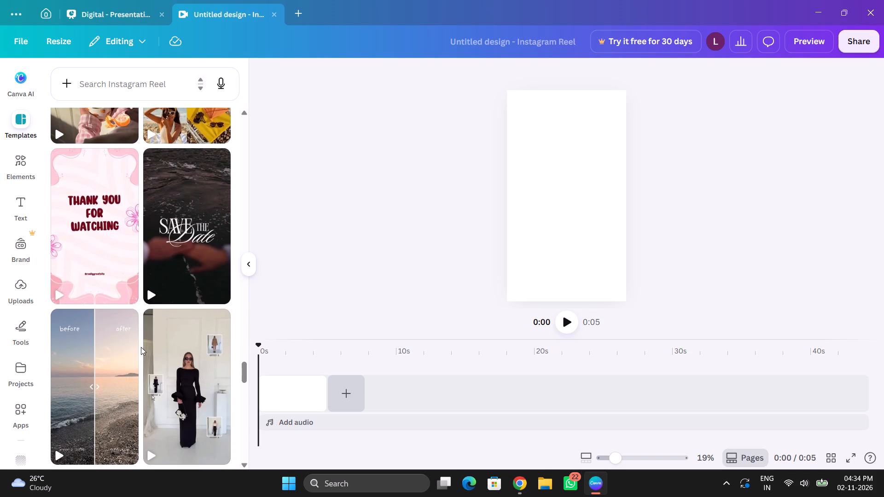
scroll(141, 347, "down", 2)
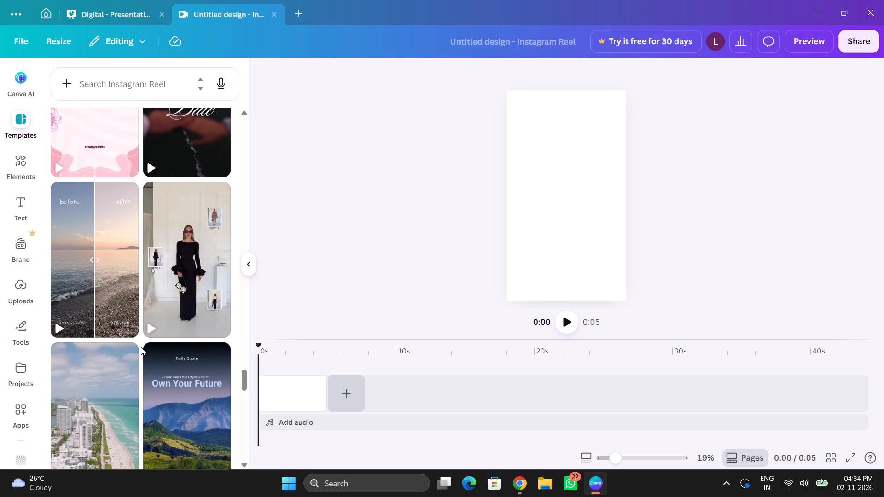
scroll(141, 347, "down", 1)
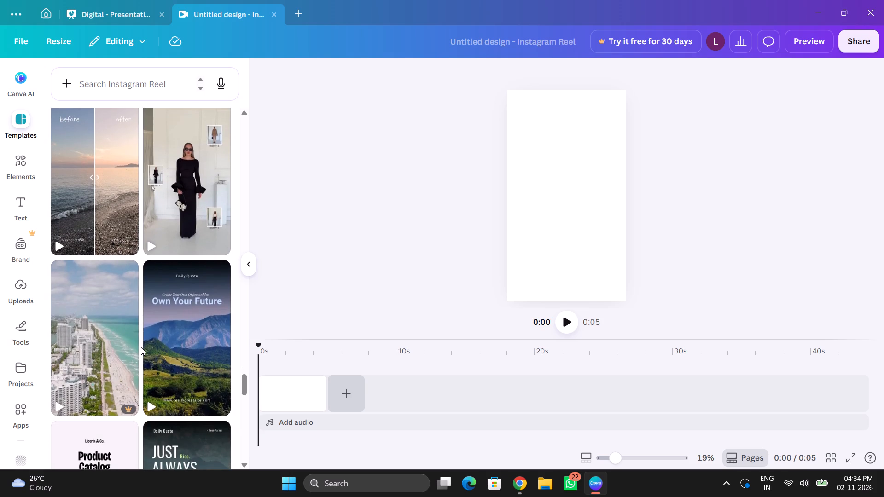
scroll(141, 347, "down", 2)
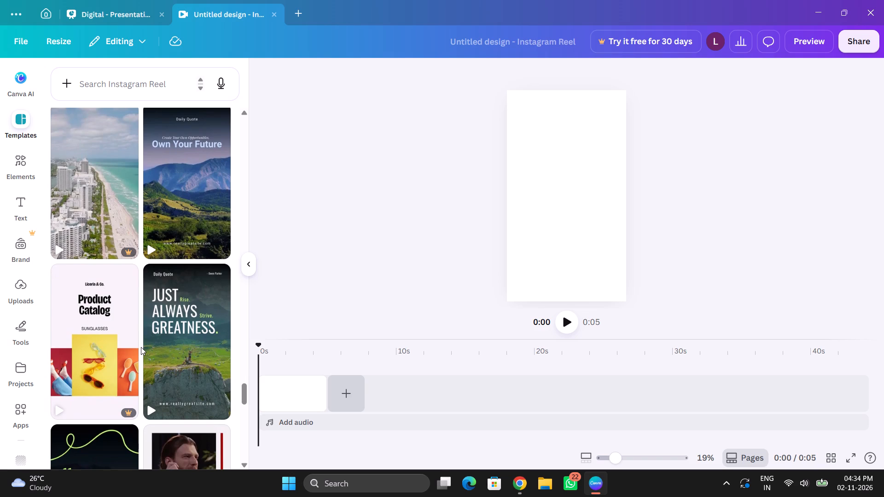
scroll(141, 347, "down", 5)
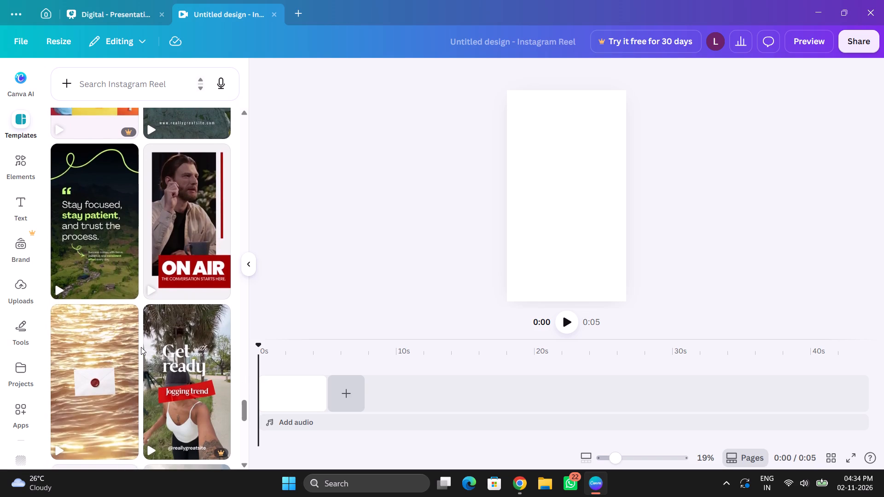
scroll(141, 347, "down", 6)
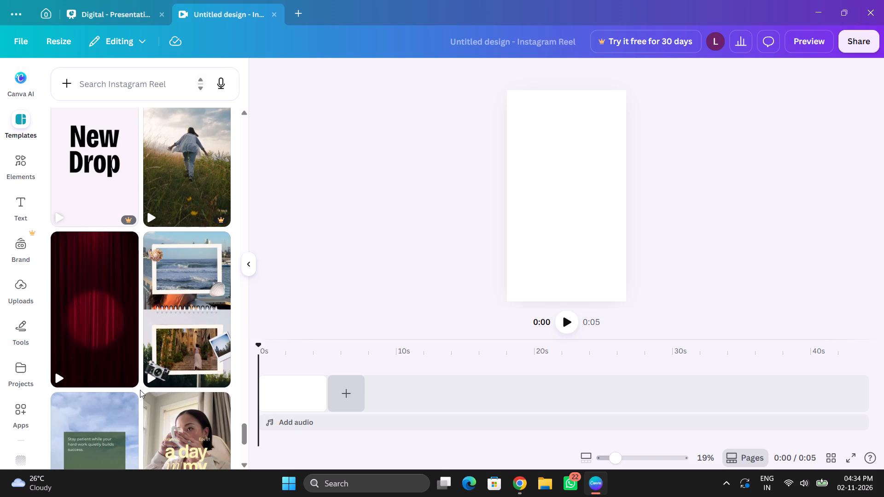
scroll(140, 390, "down", 2)
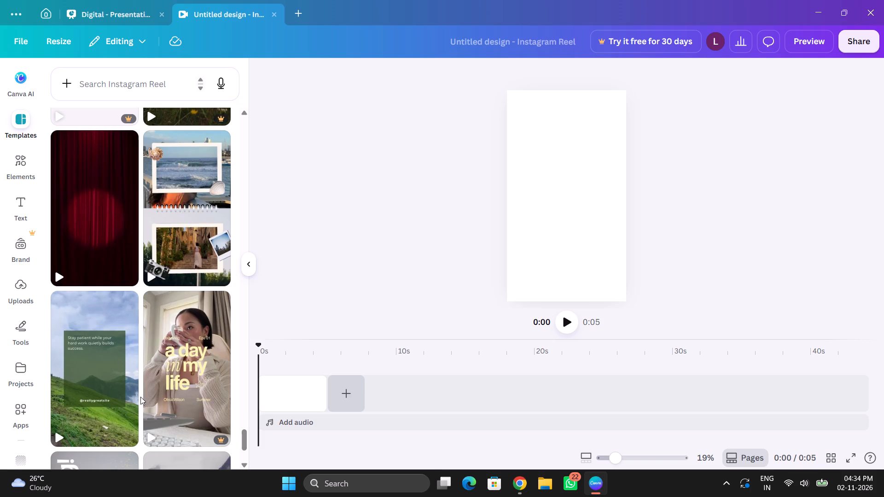
scroll(140, 397, "down", 2)
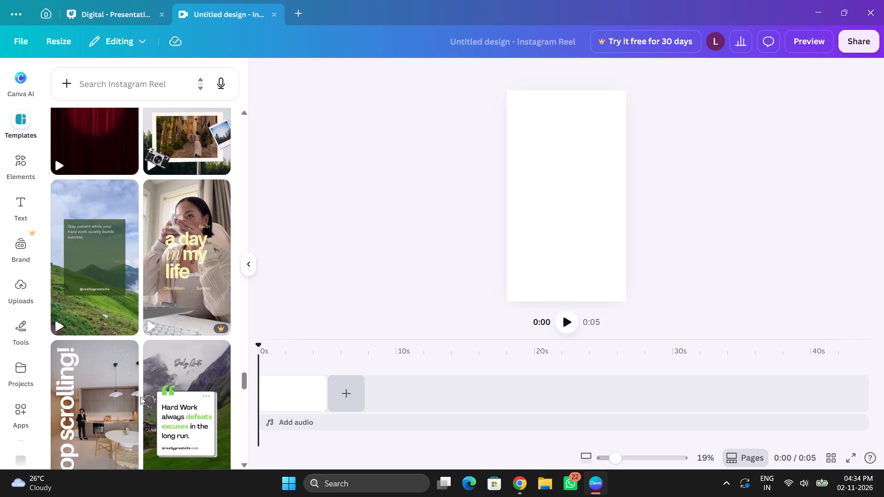
scroll(140, 397, "down", 2)
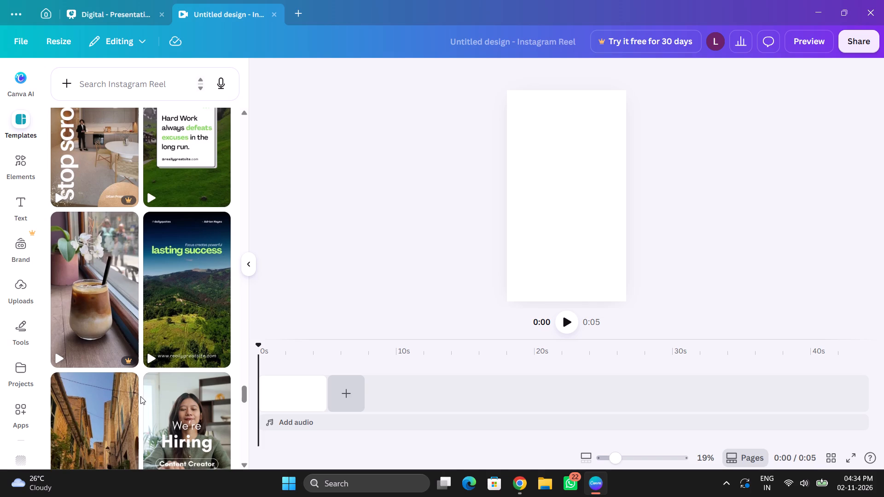
scroll(140, 396, "down", 5)
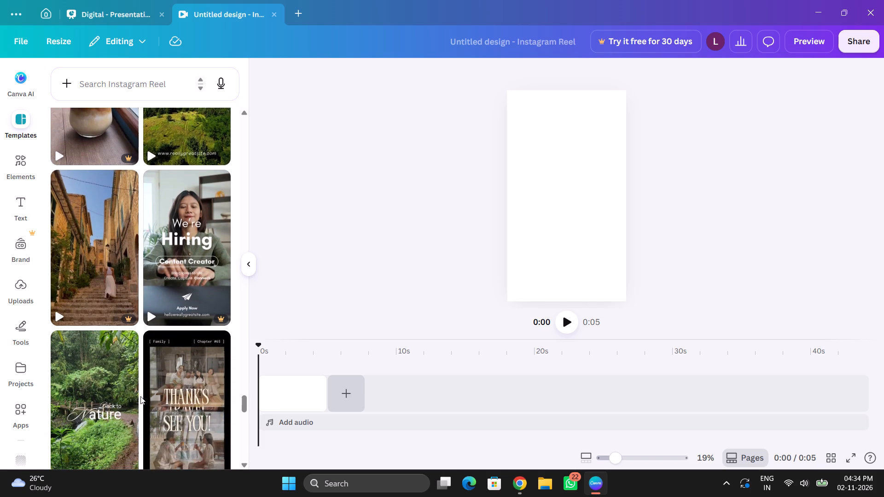
scroll(140, 396, "down", 4)
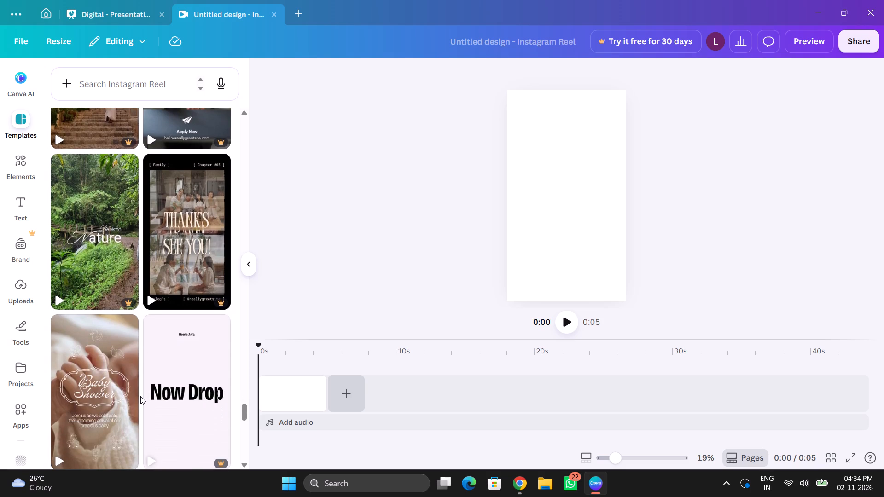
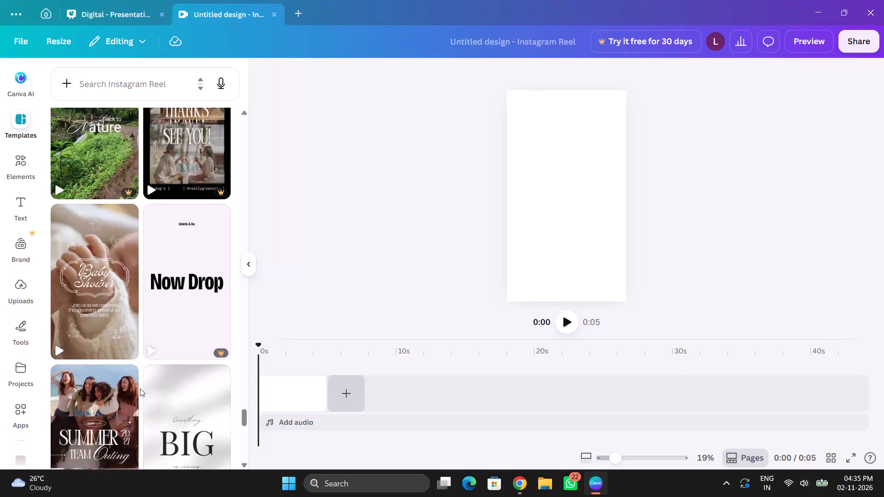
Look through the Instagram Reel template designs for one that suits the blank vertical video.
scroll(140, 388, "down", 4)
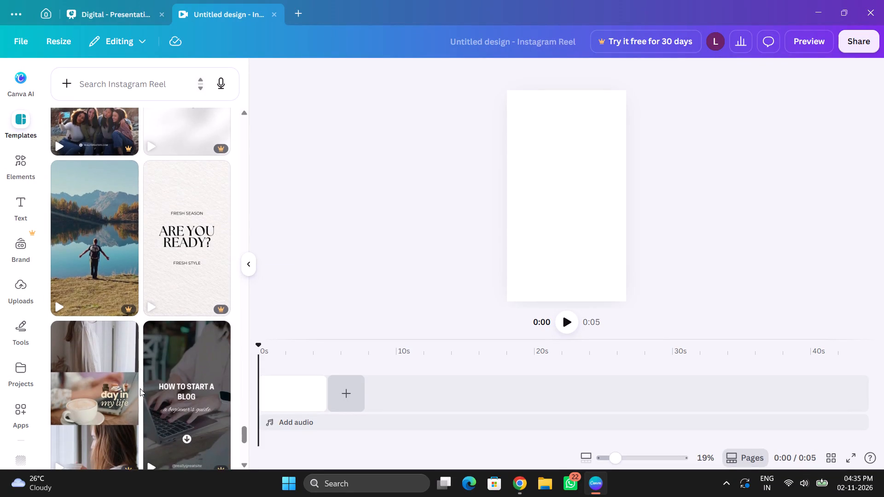
scroll(140, 388, "down", 5)
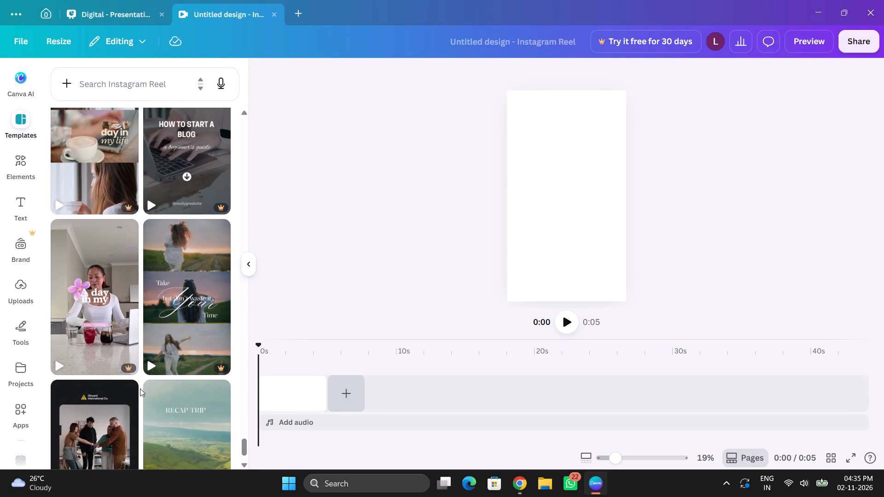
scroll(140, 388, "down", 2)
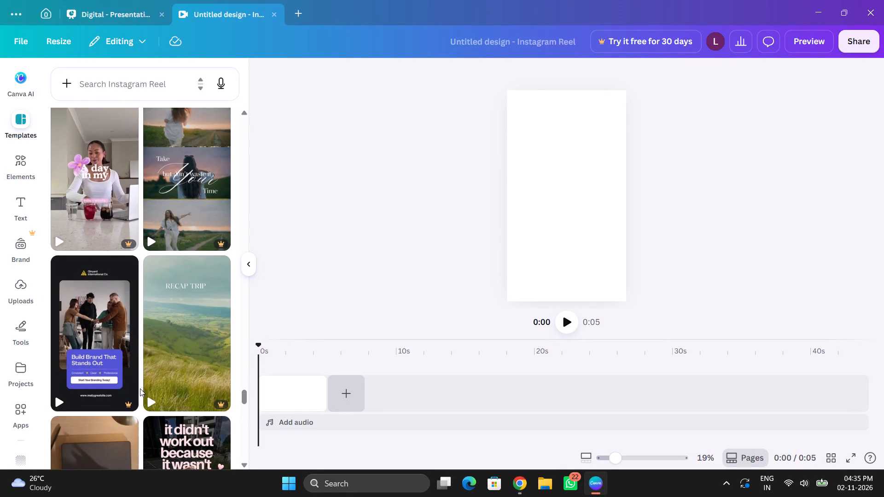
scroll(140, 388, "down", 1)
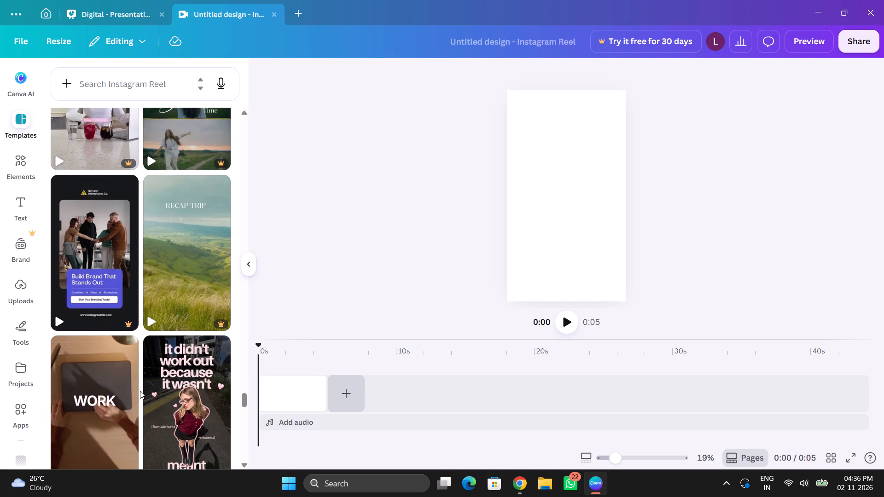
scroll(140, 391, "down", 2)
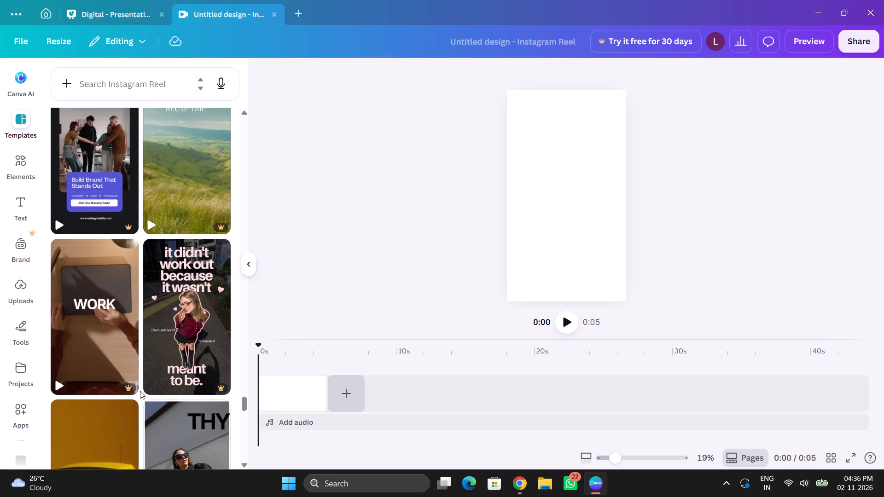
scroll(140, 391, "down", 1)
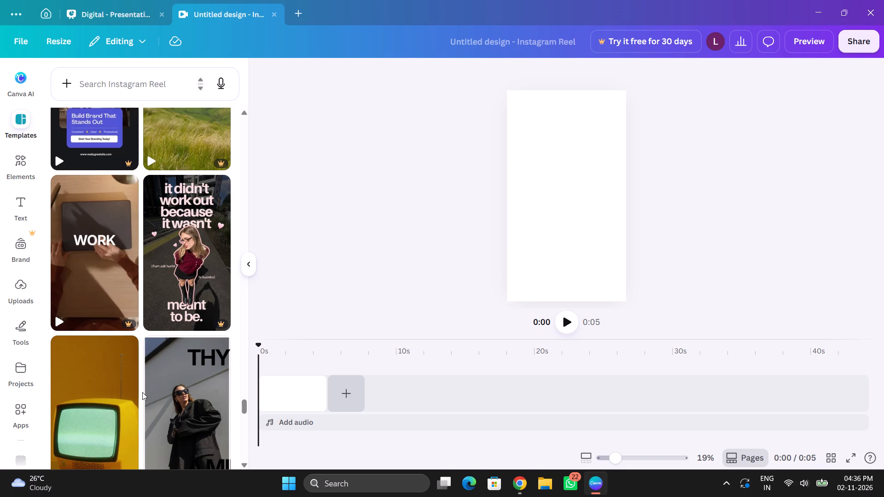
scroll(142, 392, "down", 3)
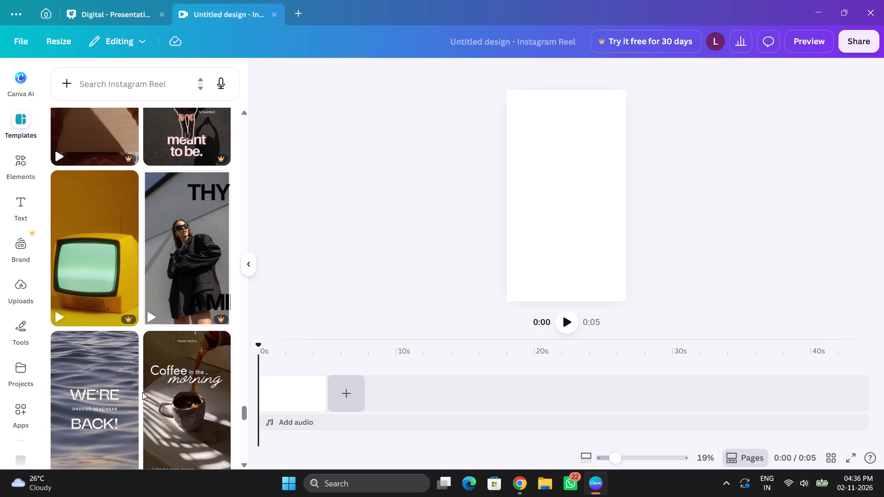
scroll(142, 392, "down", 3)
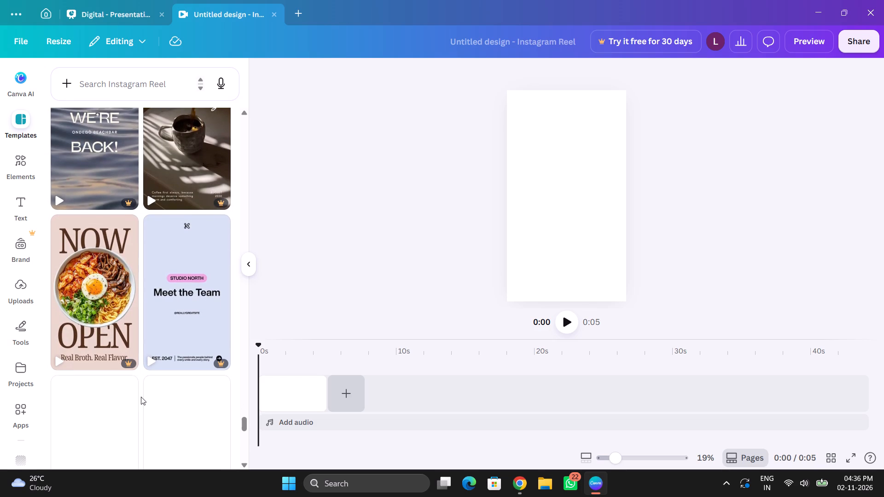
Browse the suggested Instagram Reel templates for a suitable design.
scroll(141, 397, "down", 2)
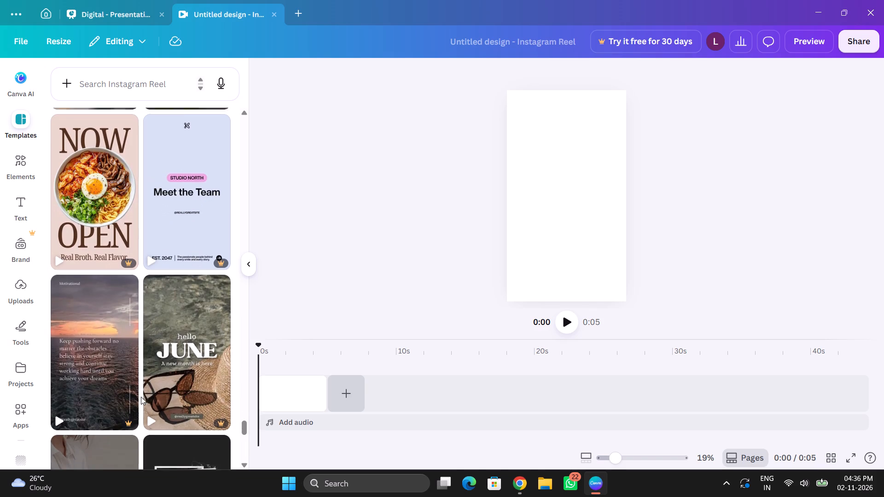
scroll(141, 397, "down", 5)
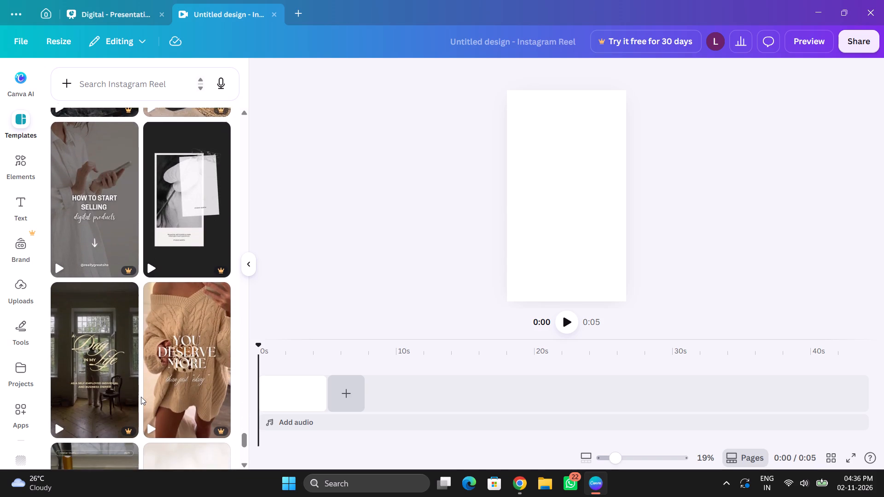
scroll(141, 397, "down", 2)
scroll(141, 397, "up", 17)
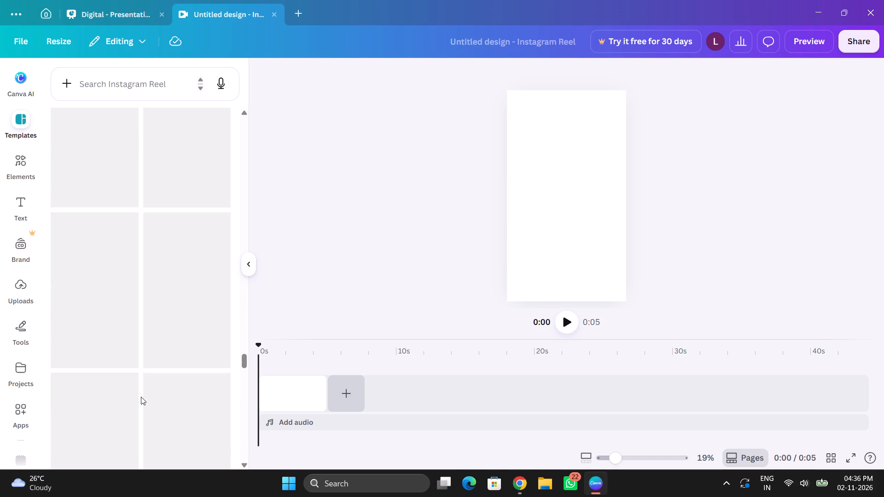
scroll(141, 397, "up", 16)
scroll(141, 397, "up", 8)
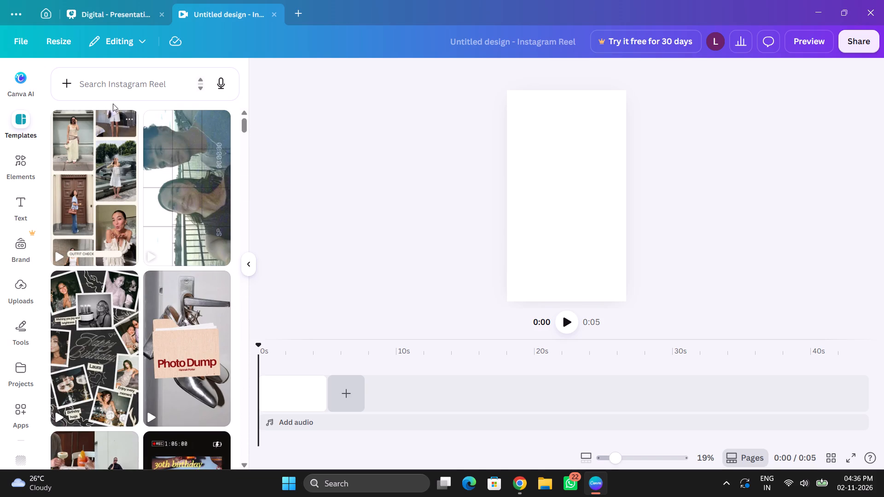
Search the Instagram Reel templates for "photo collage".
left_click(119, 85)
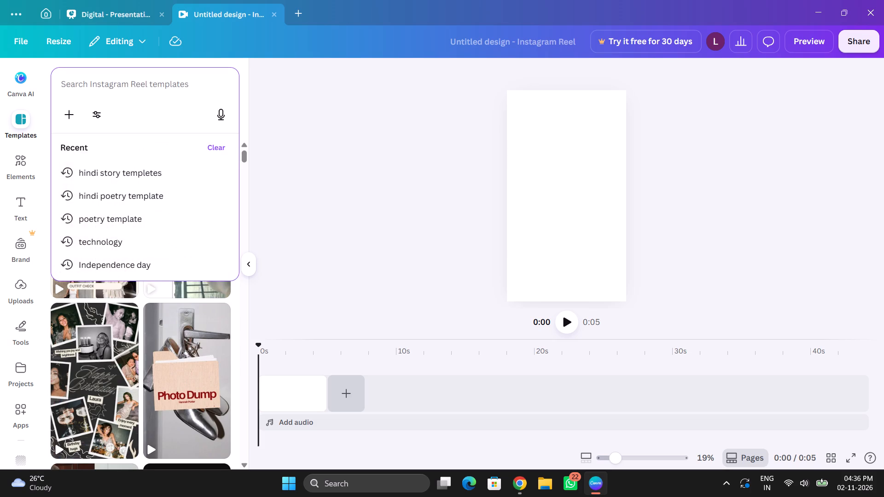
type("photo")
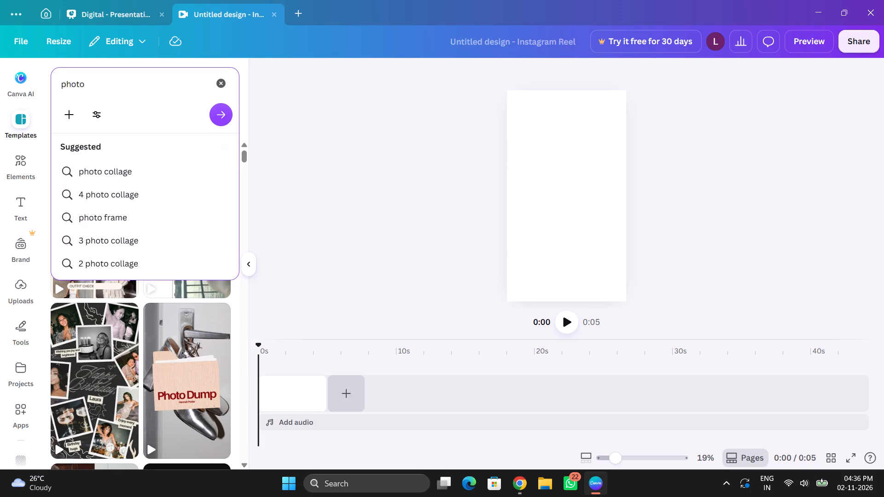
left_click(126, 172)
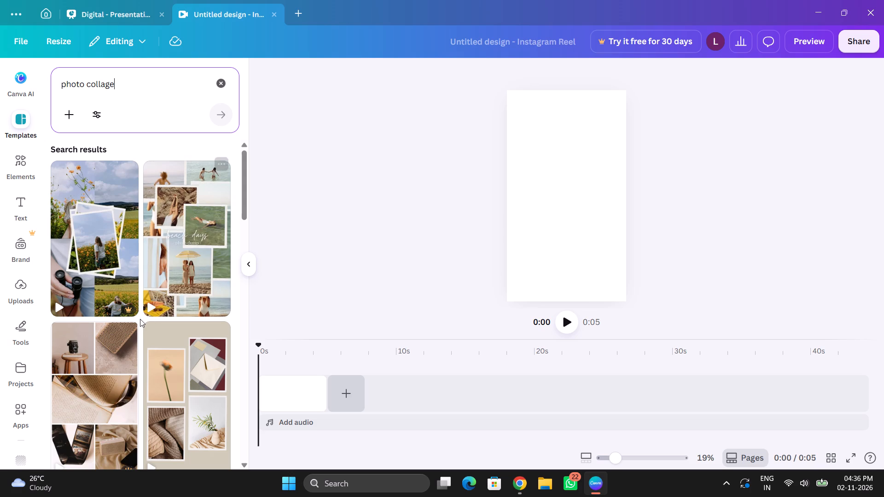
Examine the photo collage templates and their animated previews to choose one for the reel.
scroll(140, 319, "down", 4)
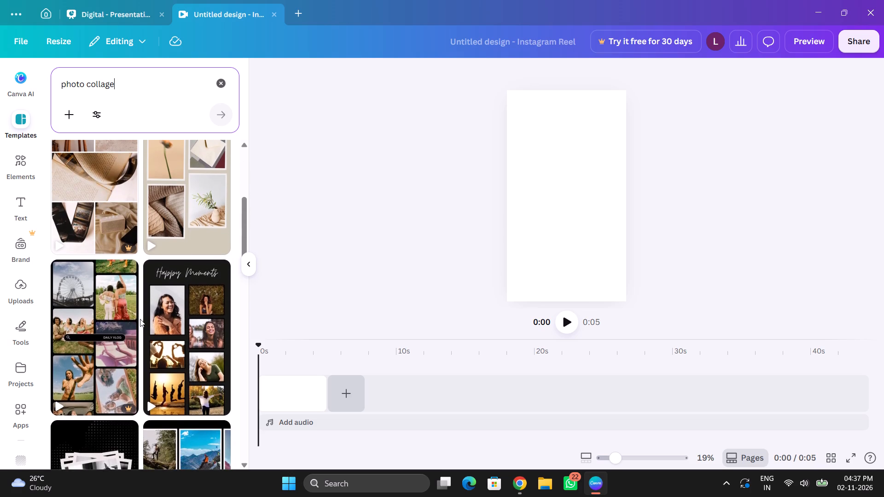
scroll(140, 319, "down", 3)
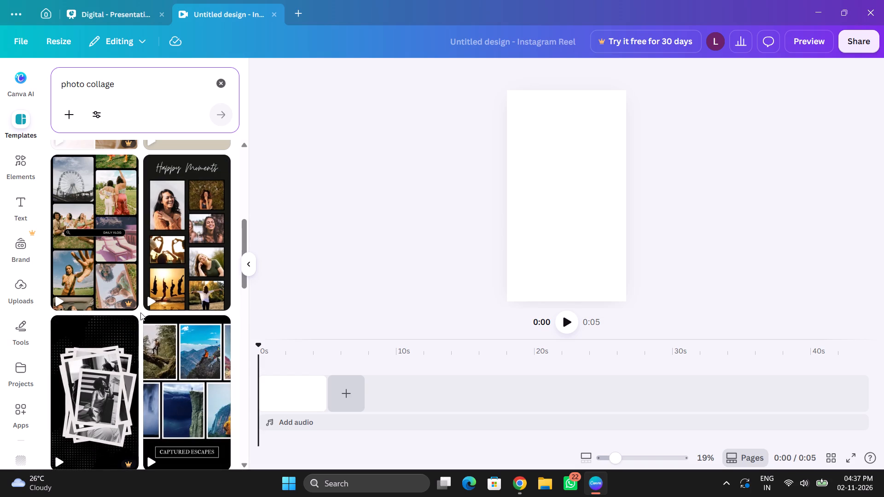
scroll(140, 312, "down", 4)
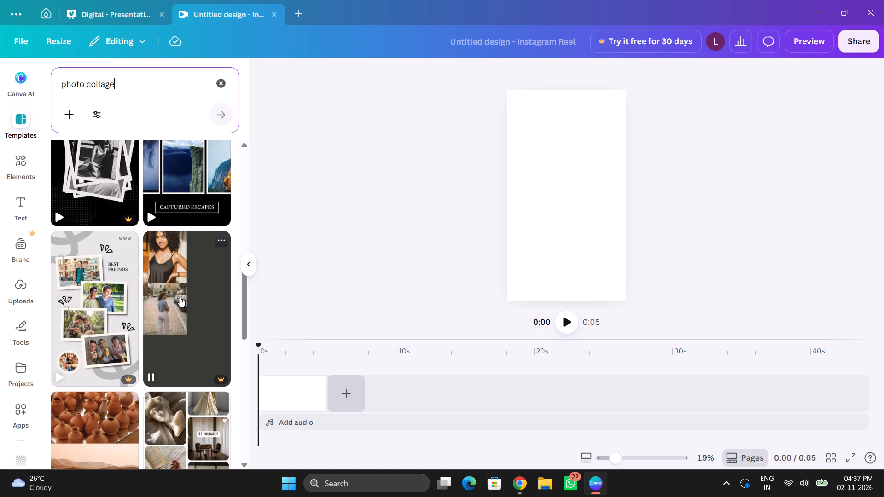
scroll(180, 297, "down", 2)
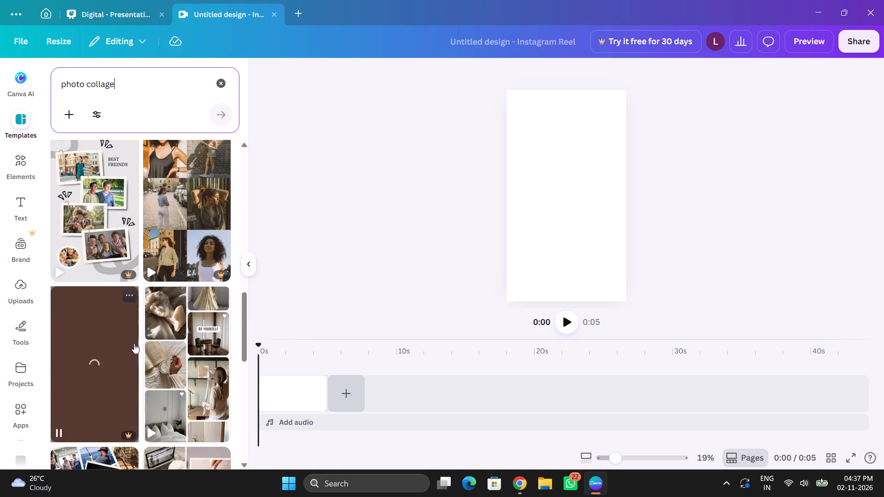
scroll(141, 345, "down", 3)
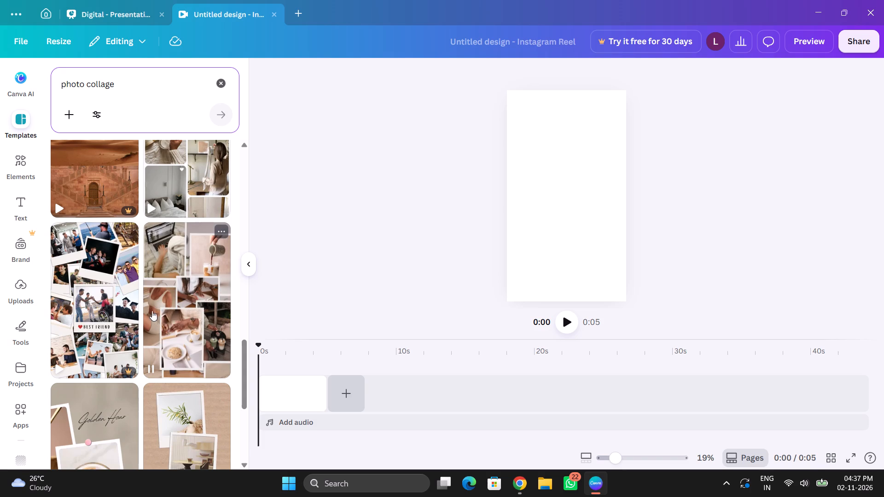
scroll(140, 296, "down", 2)
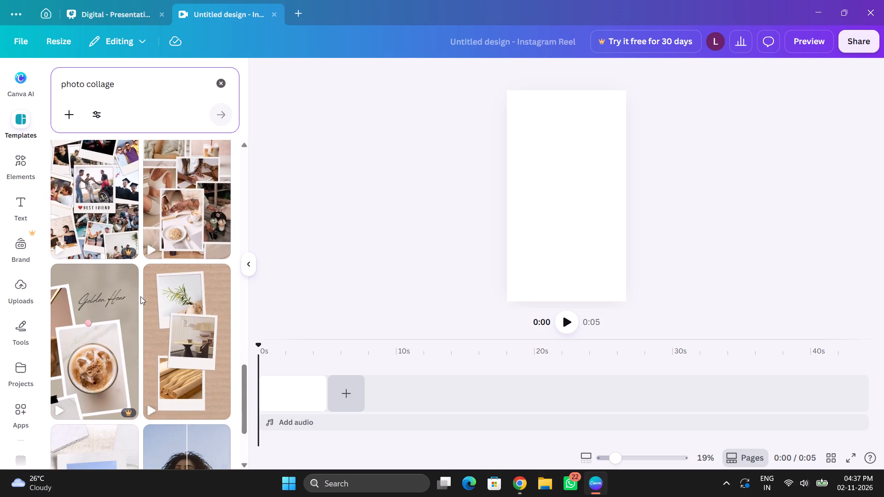
scroll(140, 296, "down", 1)
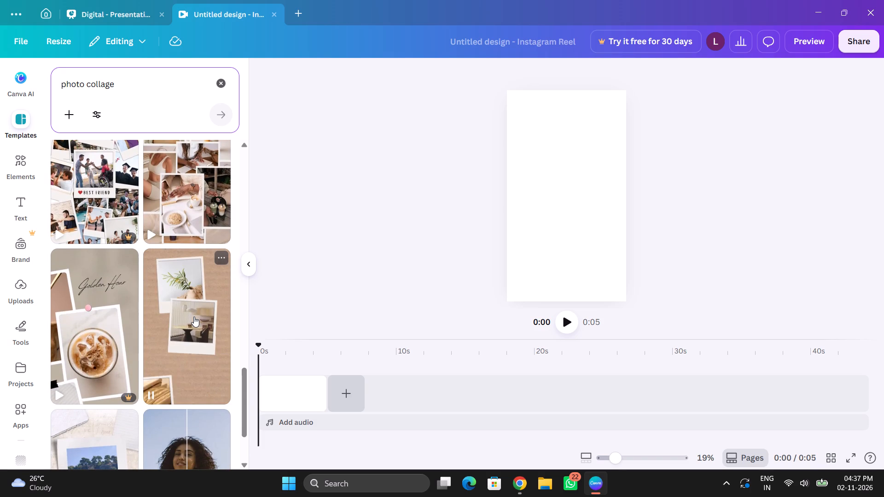
scroll(194, 317, "down", 6)
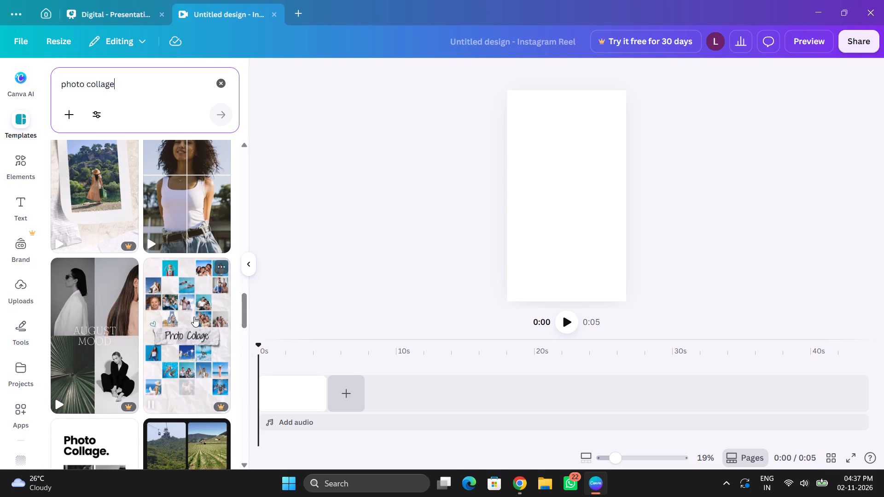
scroll(142, 361, "down", 7)
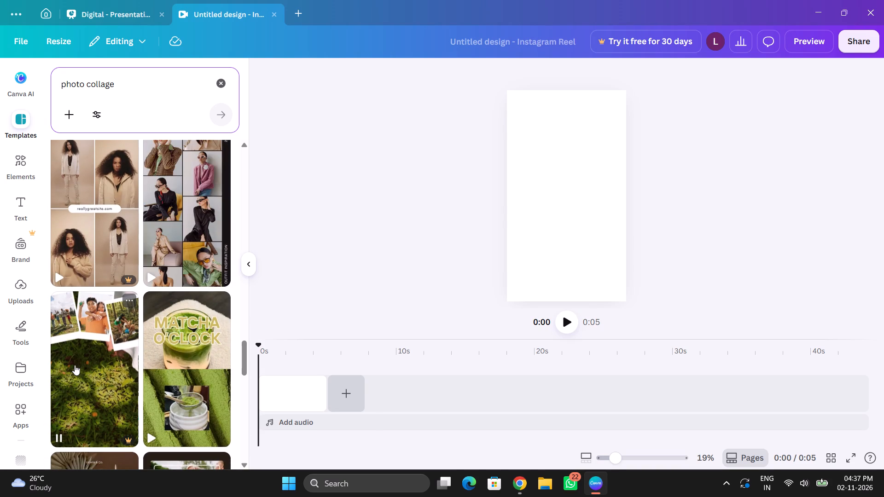
scroll(75, 365, "down", 2)
scroll(143, 306, "down", 1)
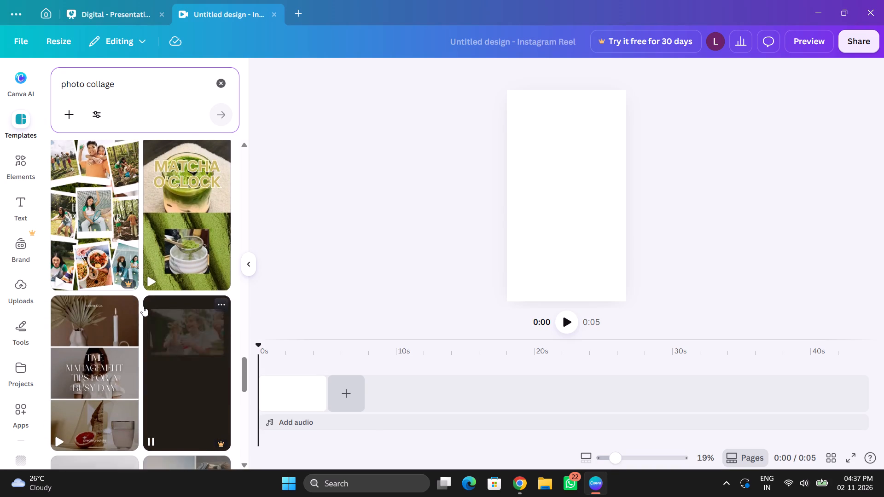
scroll(143, 306, "down", 3)
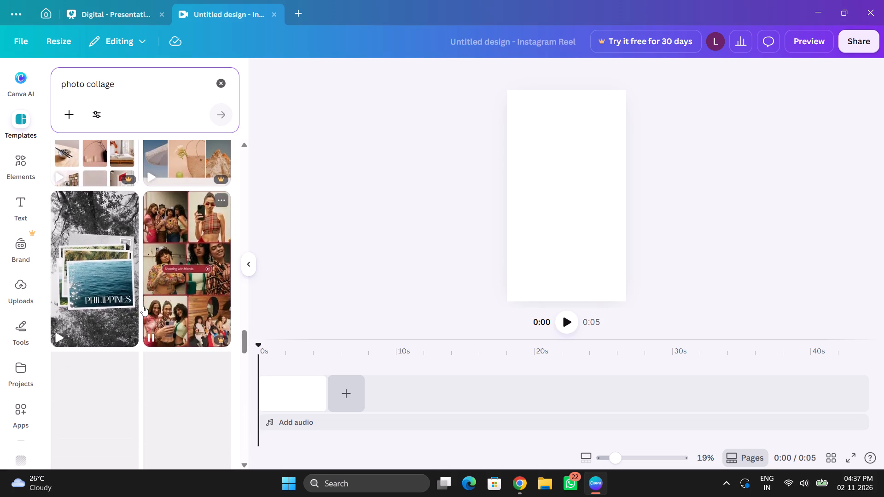
scroll(143, 306, "down", 1)
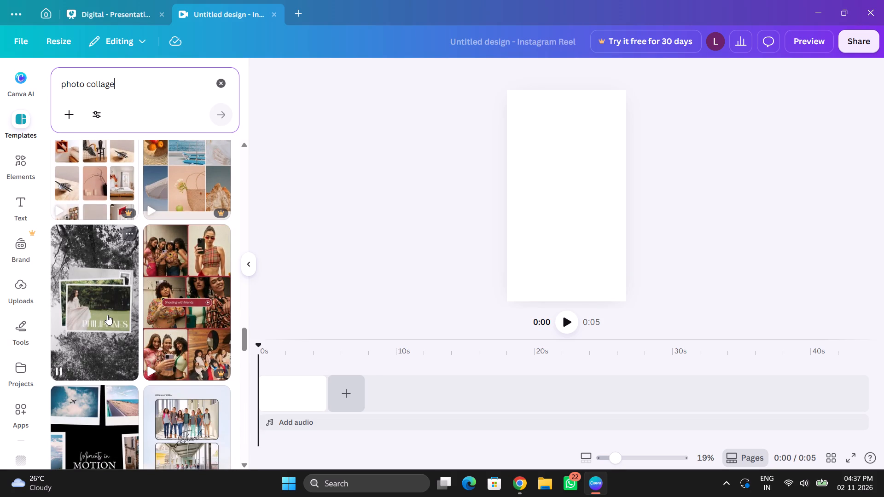
scroll(107, 315, "down", 2)
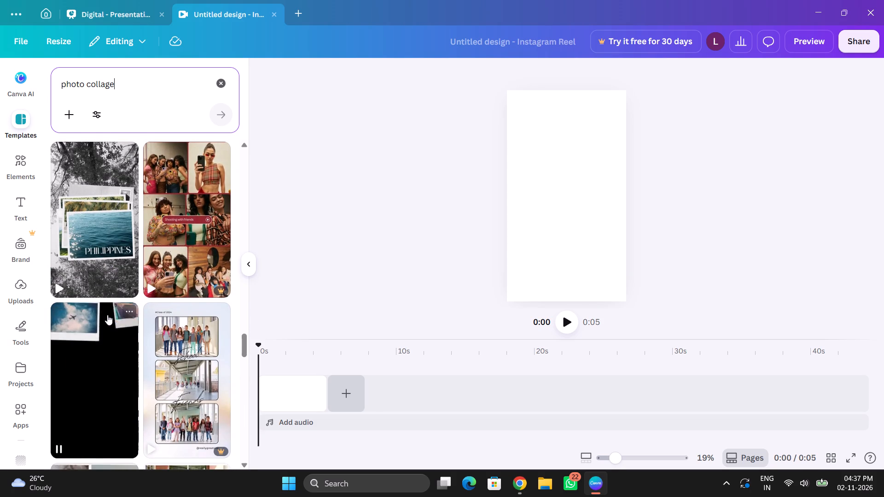
scroll(103, 364, "down", 6)
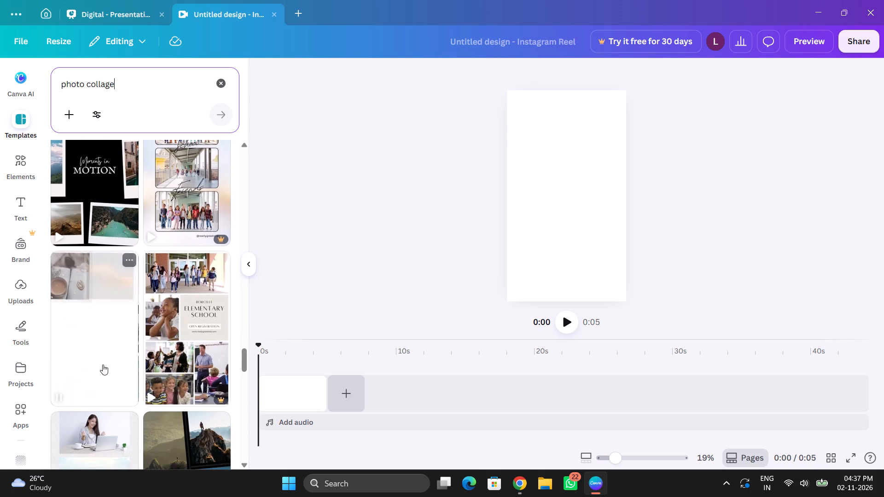
scroll(103, 364, "down", 3)
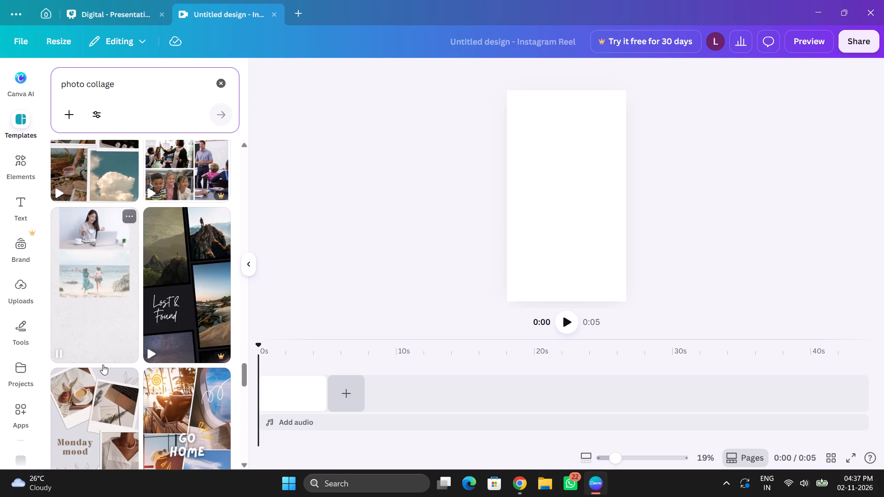
scroll(103, 364, "down", 1)
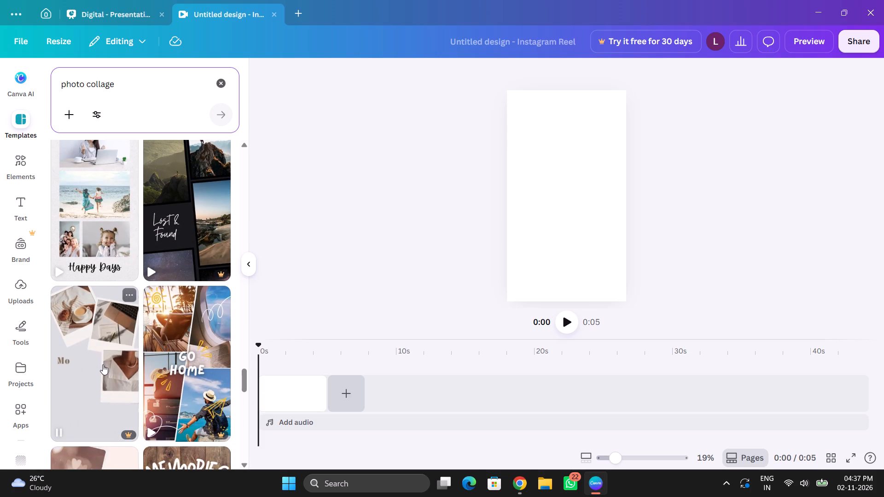
scroll(145, 351, "down", 5)
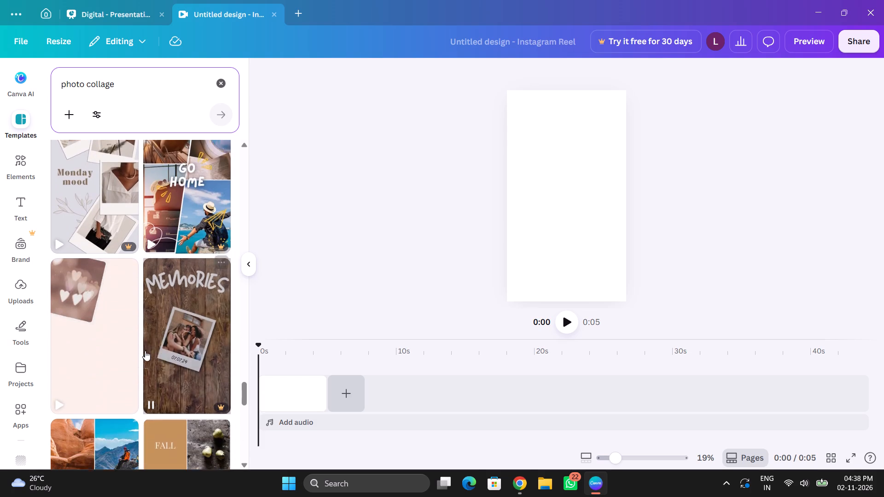
scroll(145, 351, "down", 2)
scroll(145, 351, "up", 8)
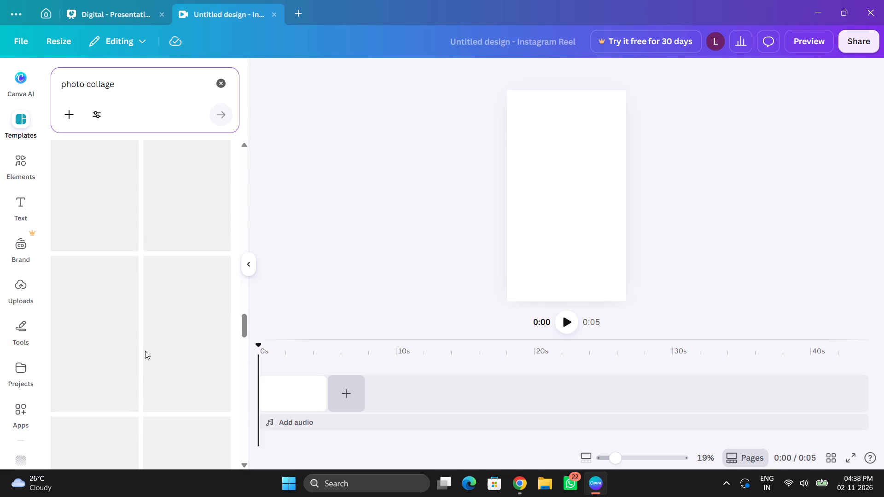
scroll(145, 351, "up", 8)
scroll(141, 275, "up", 3)
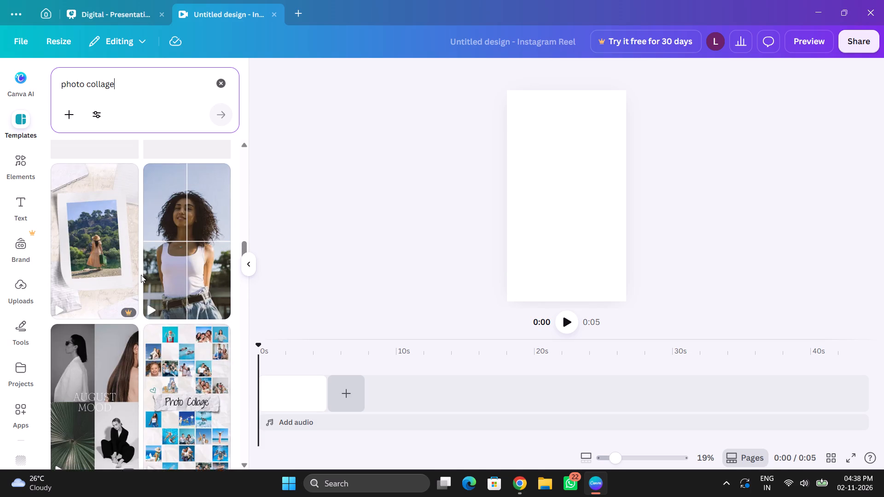
scroll(141, 275, "up", 5)
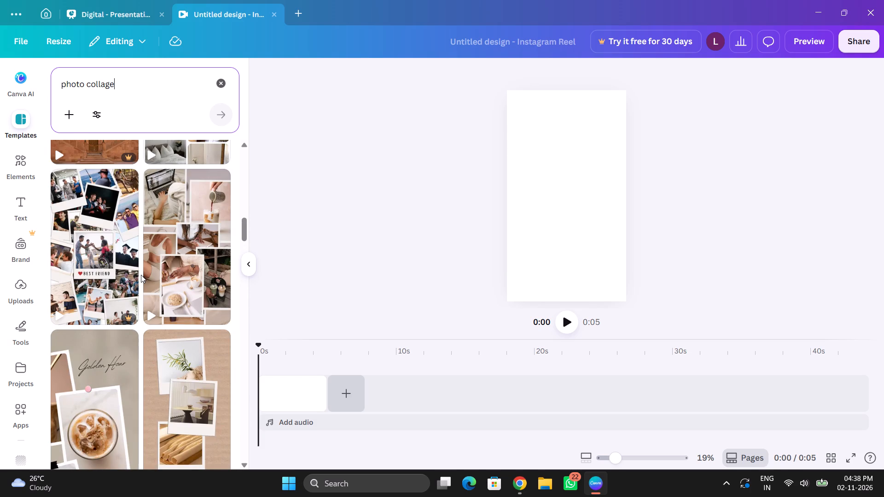
scroll(177, 271, "up", 4)
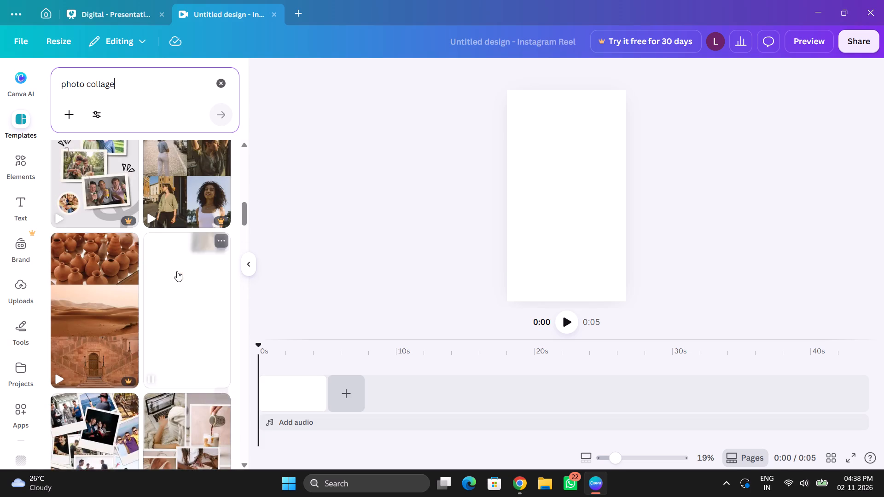
scroll(177, 271, "up", 8)
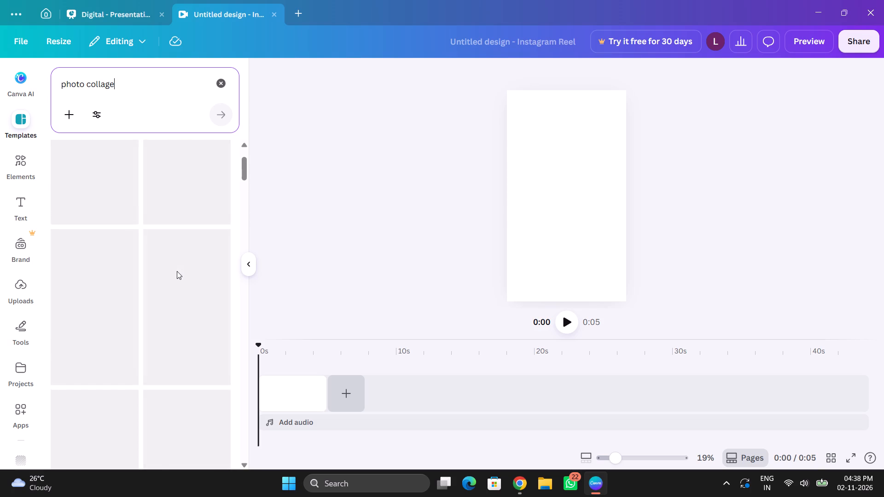
scroll(177, 271, "up", 6)
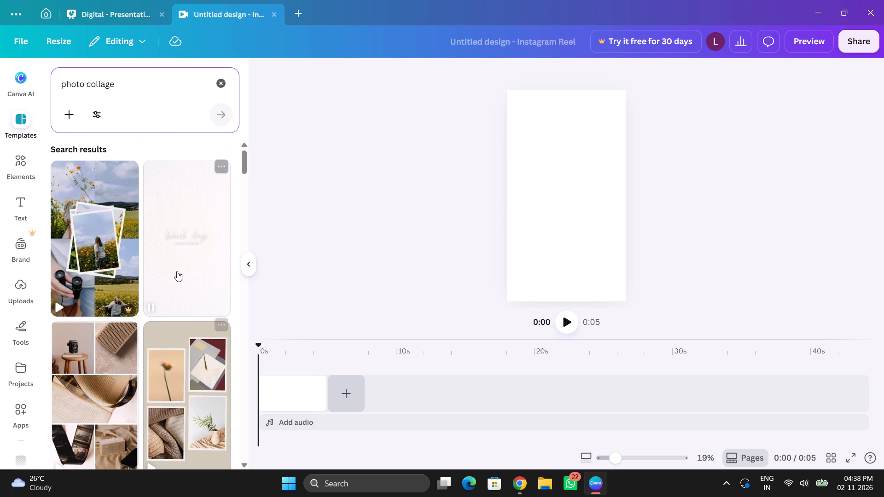
Apply the "beach days" Minimalist Polaroid Photo Dump Mobile Video template to the blank page.
left_click(177, 235)
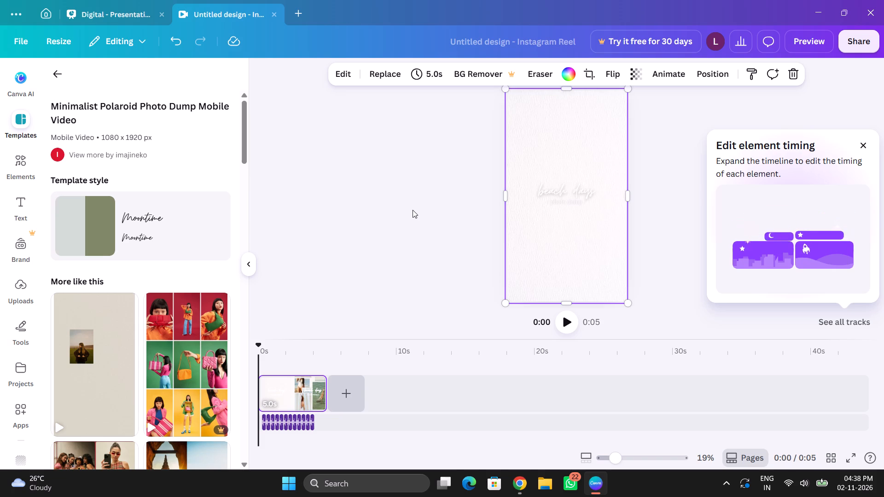
left_click(662, 281)
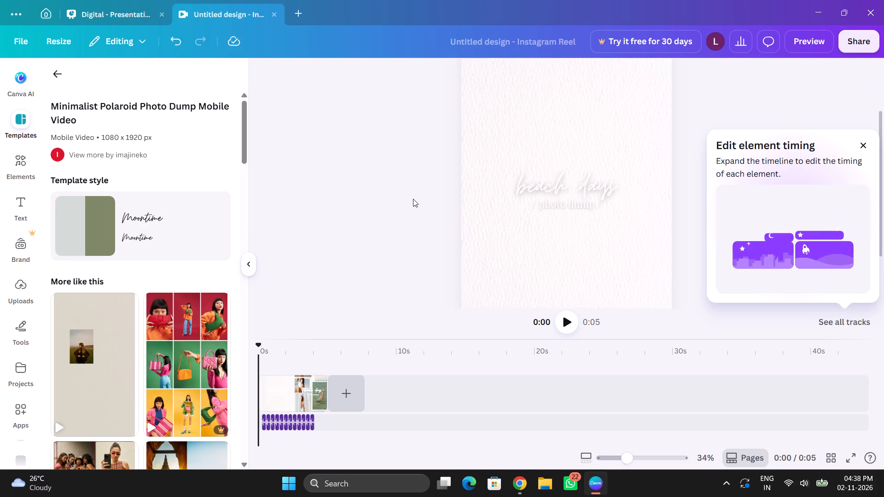
Replace the "beach days" title text with "Happy Birthday!!".
left_click(605, 186)
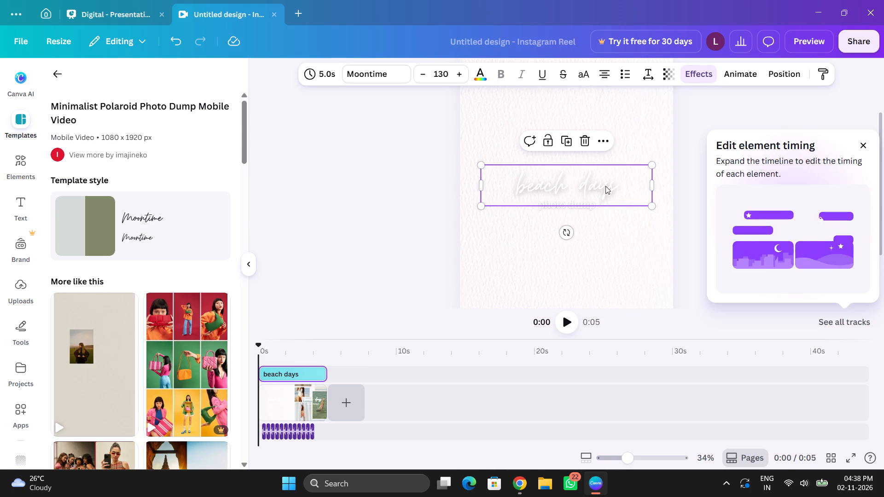
left_click(616, 185)
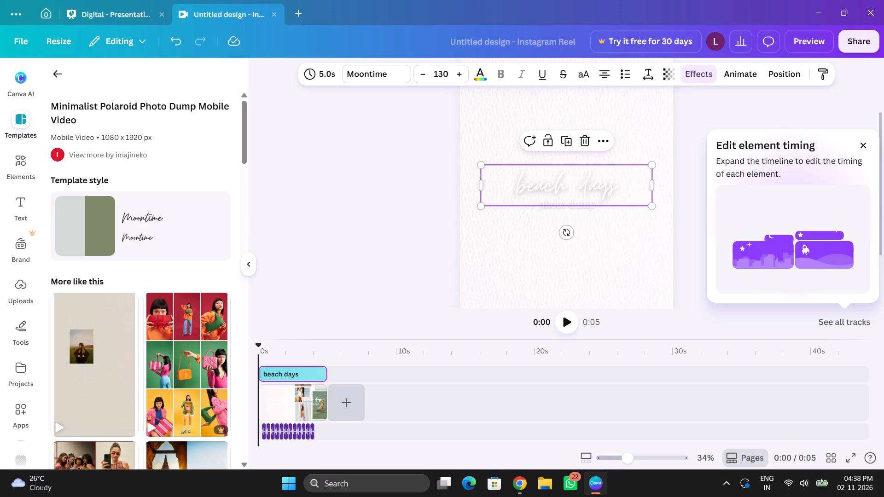
key("BackSpace")
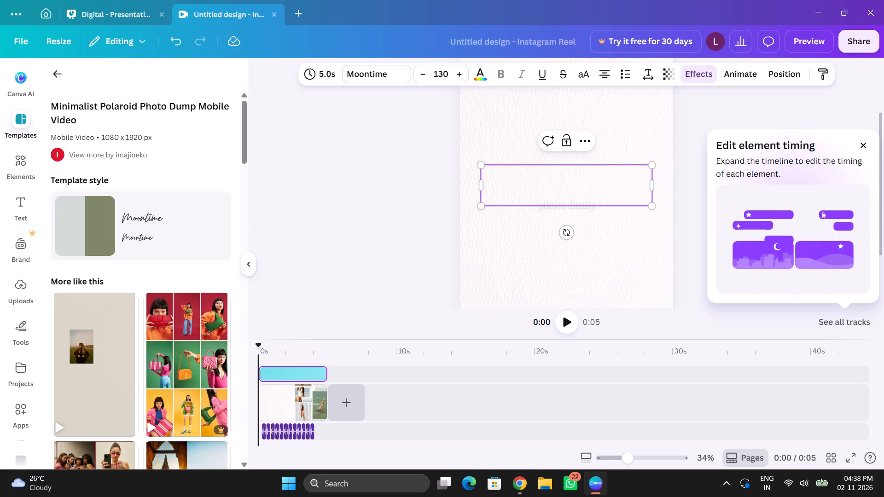
key("h")
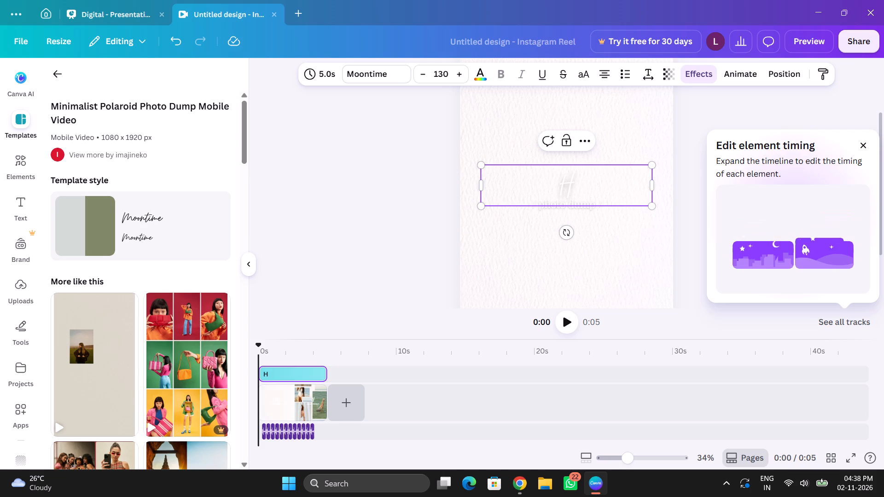
type("ppy")
key("space")
type("irthday")
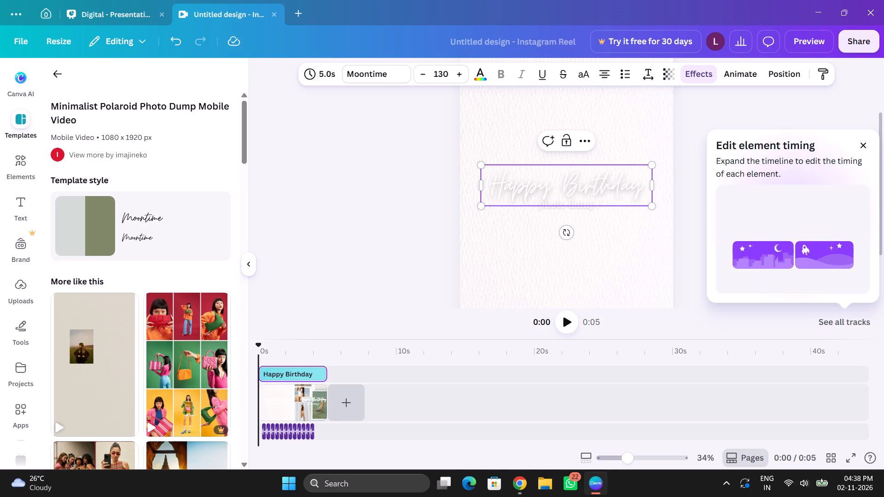
type("!!")
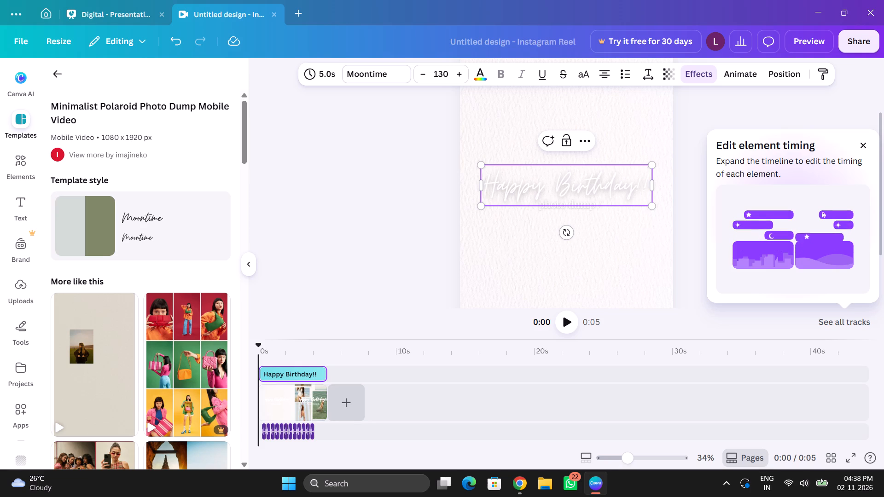
Replace the "/ photo dump /" subtitle under the title with "My Sweet Patato".
left_click(596, 210)
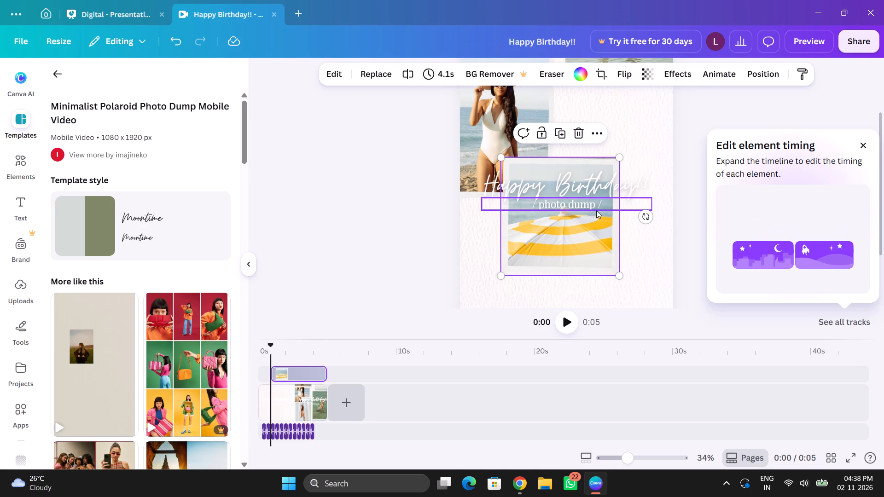
left_click(595, 206)
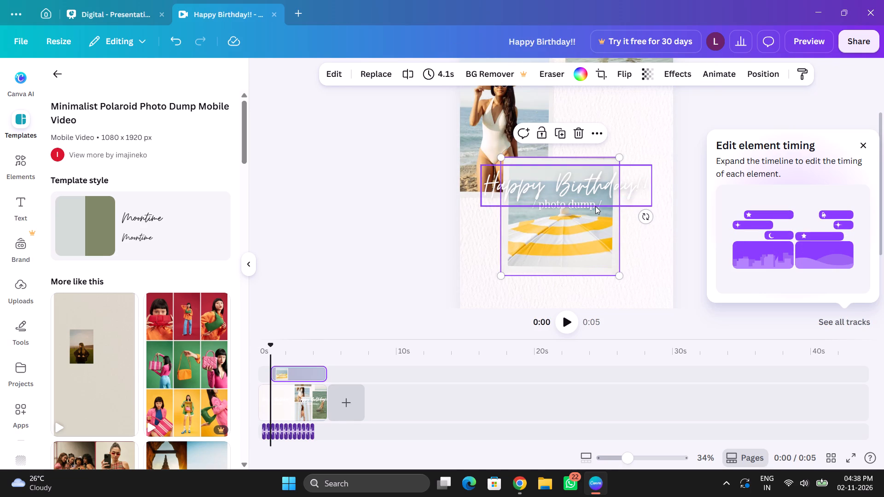
left_click(594, 208)
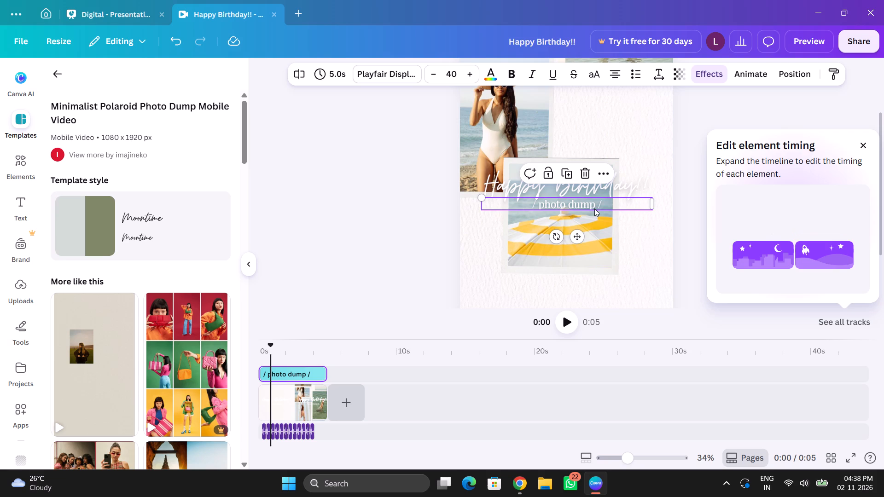
left_click(600, 208)
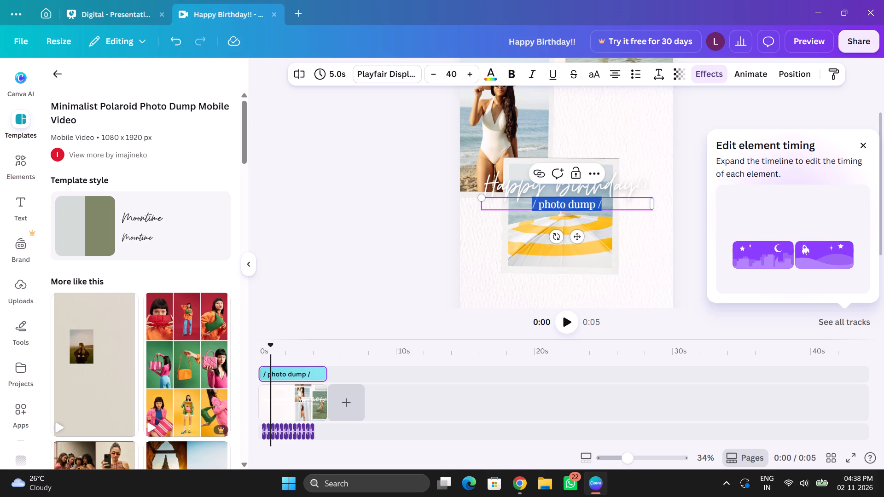
key("BackSpace")
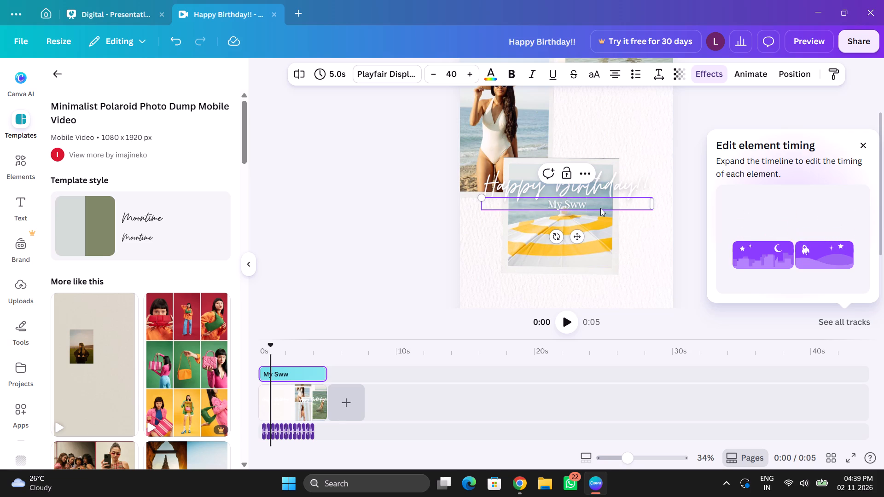
key("BackSpace")
type("eet")
key("space")
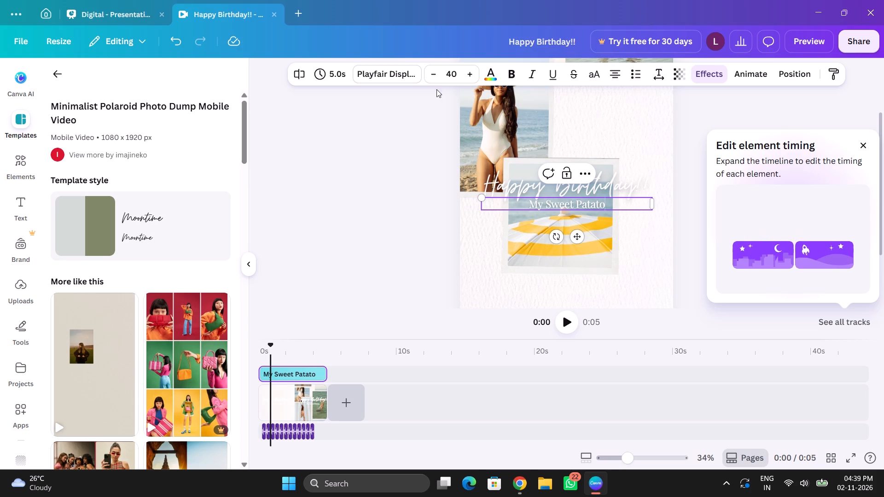
Change the font of the "My Sweet Patato" subtitle to Canva Student Font.
left_click(416, 74)
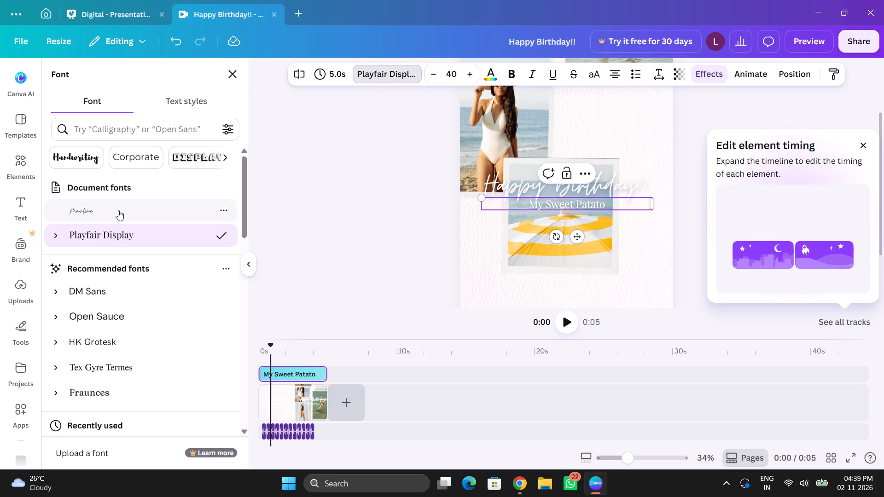
scroll(140, 366, "down", 9)
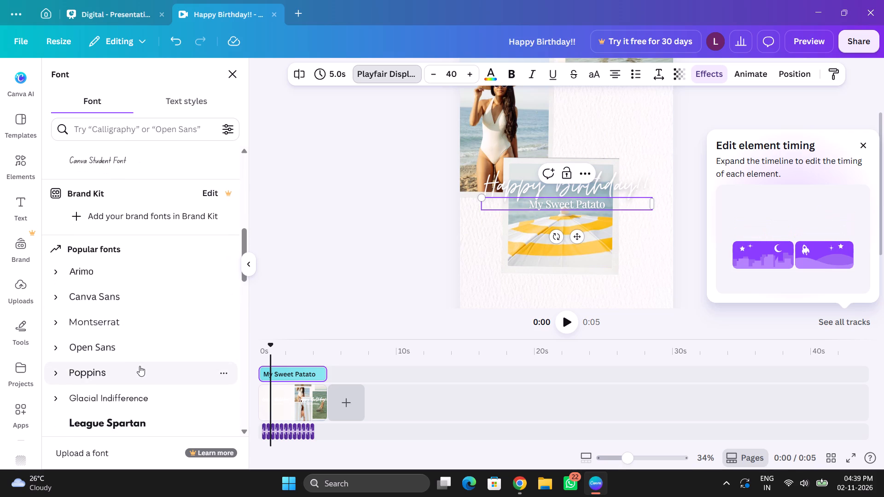
scroll(140, 366, "down", 3)
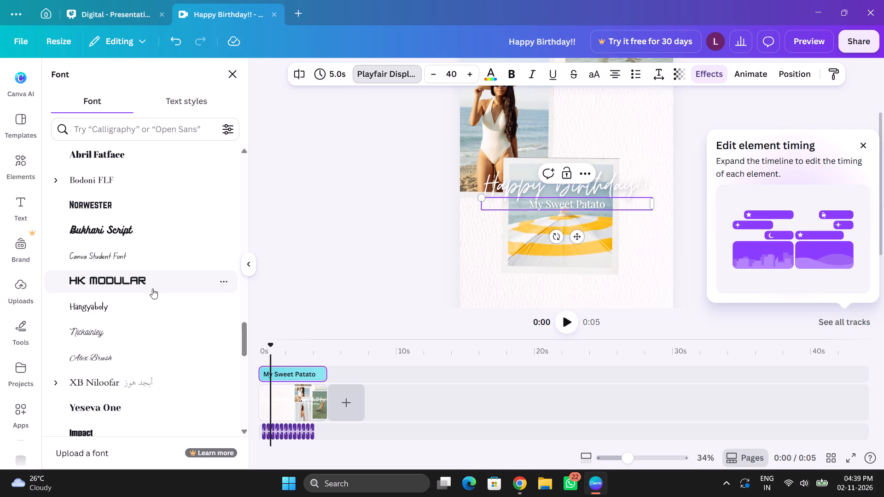
left_click(132, 256)
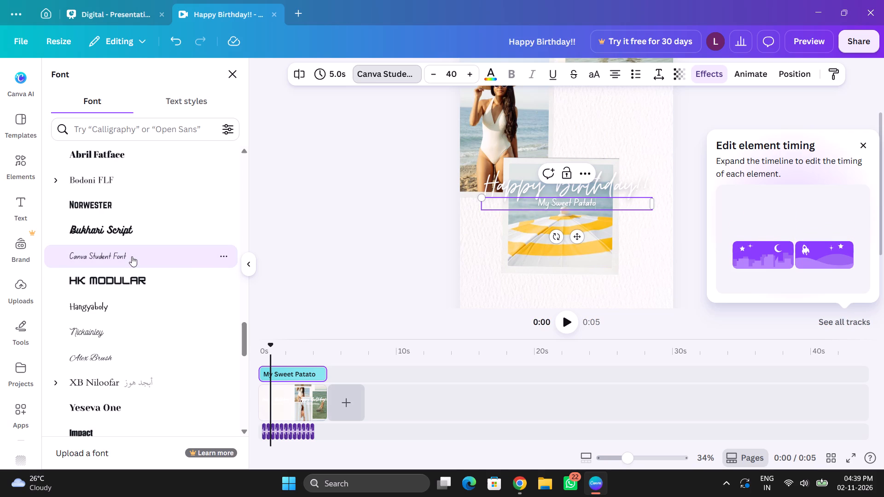
left_click(367, 279)
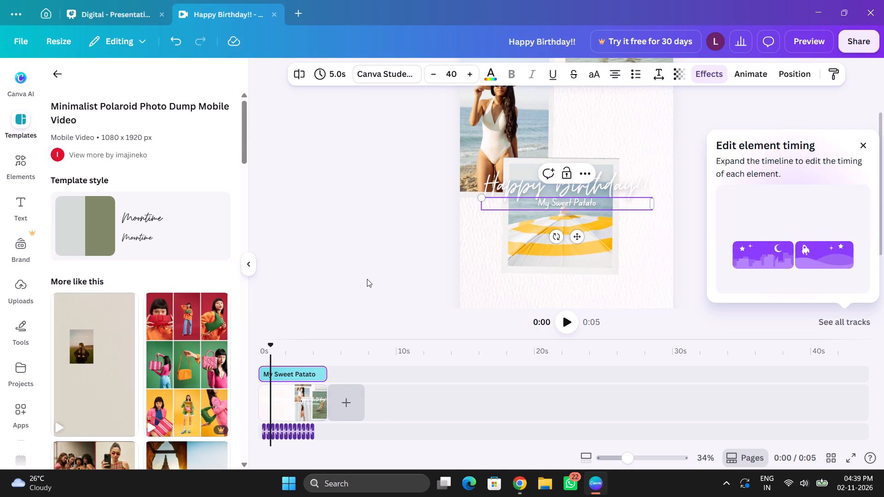
Dismiss the element timing tip and play the reel through twice to review the edited texts over the photo animation, returning to the start.
left_click(866, 145)
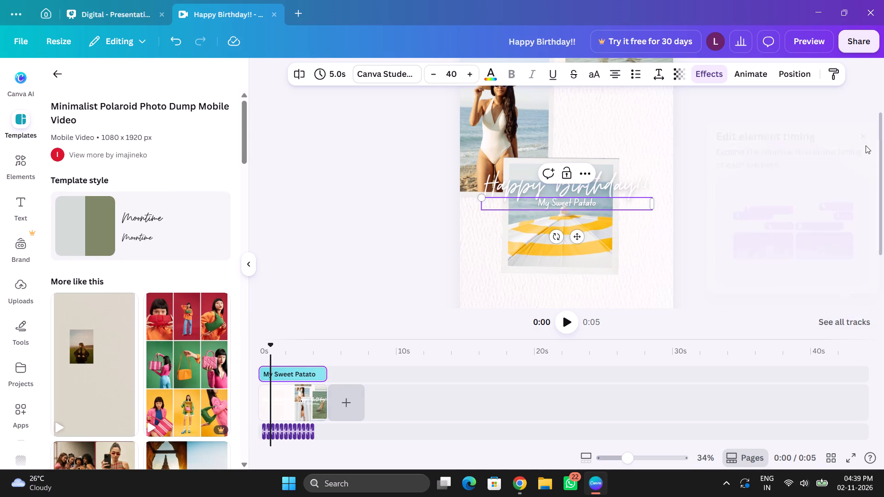
scroll(747, 179, "up", 2)
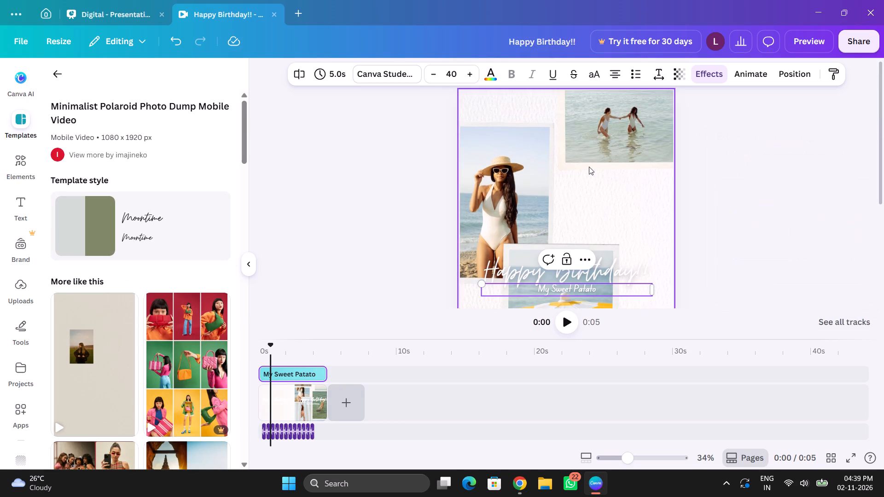
scroll(721, 228, "down", 2)
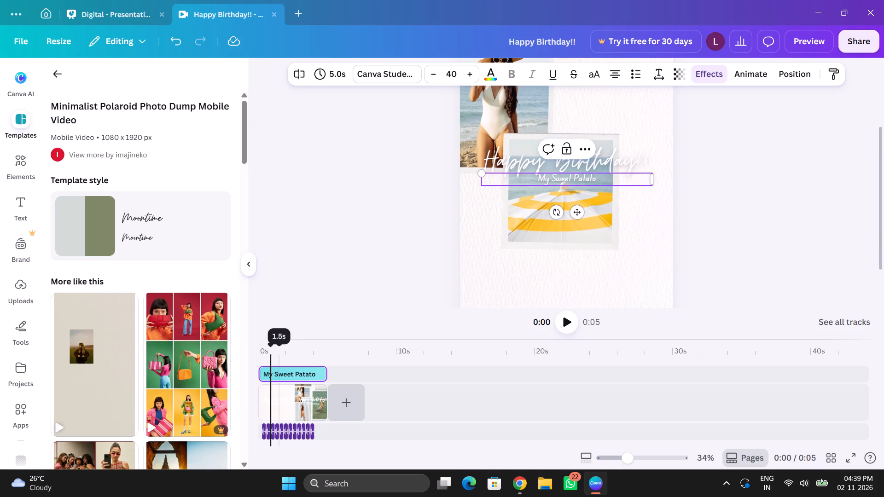
left_click(569, 327)
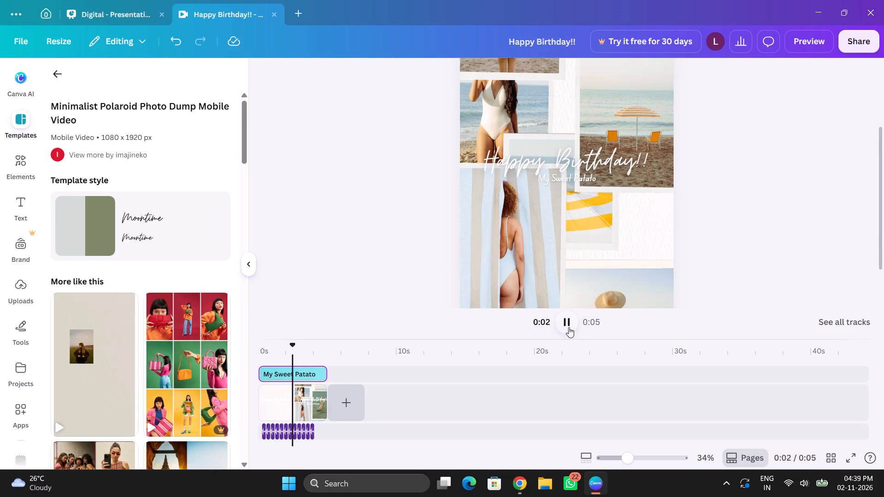
scroll(785, 166, "up", 1)
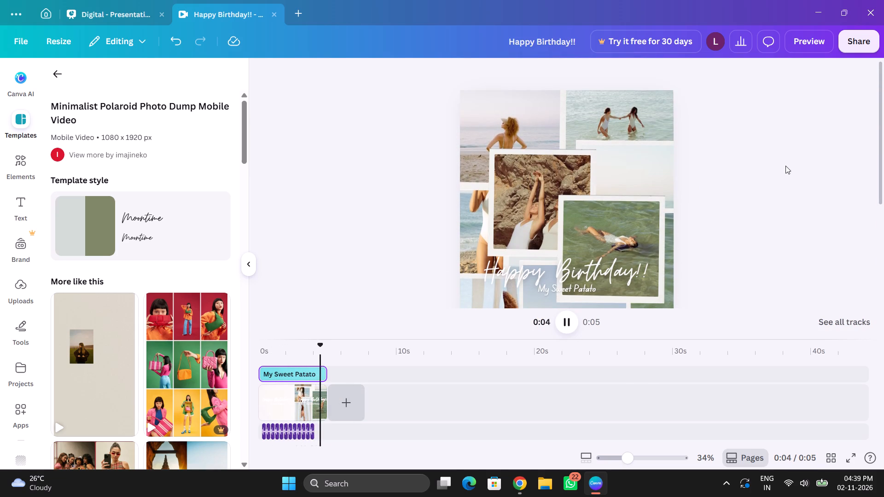
scroll(785, 166, "up", 1)
scroll(785, 166, "down", 1)
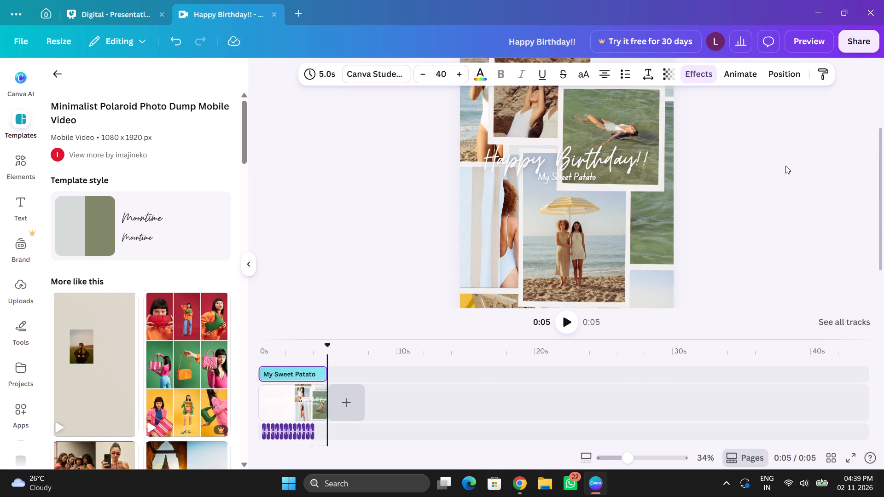
scroll(785, 166, "down", 2)
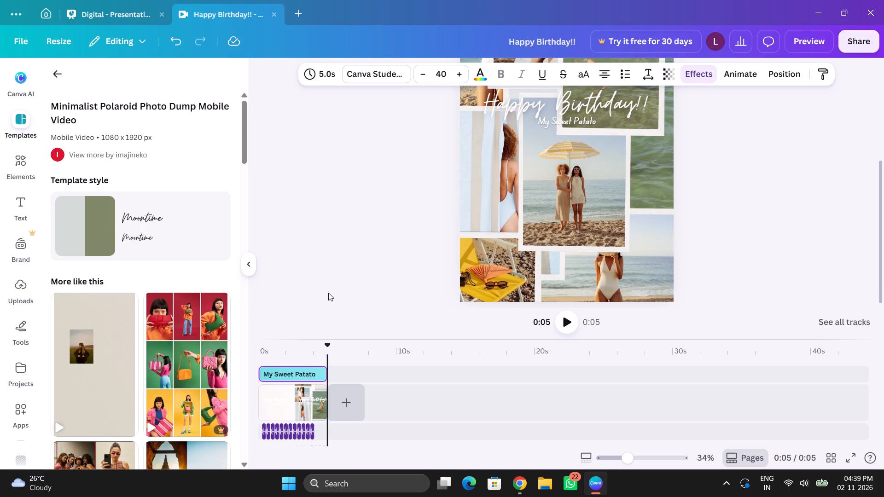
left_click_drag(328, 344, 225, 342)
scroll(723, 215, "up", 2)
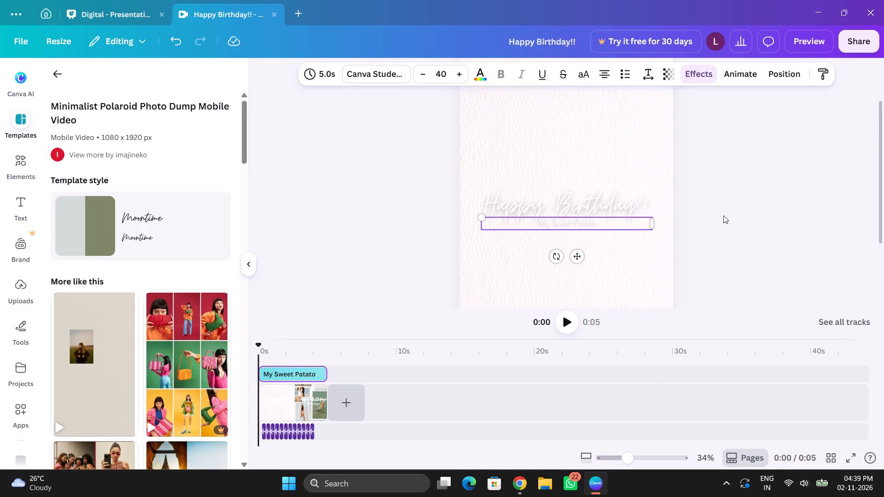
scroll(723, 215, "up", 1)
left_click(562, 321)
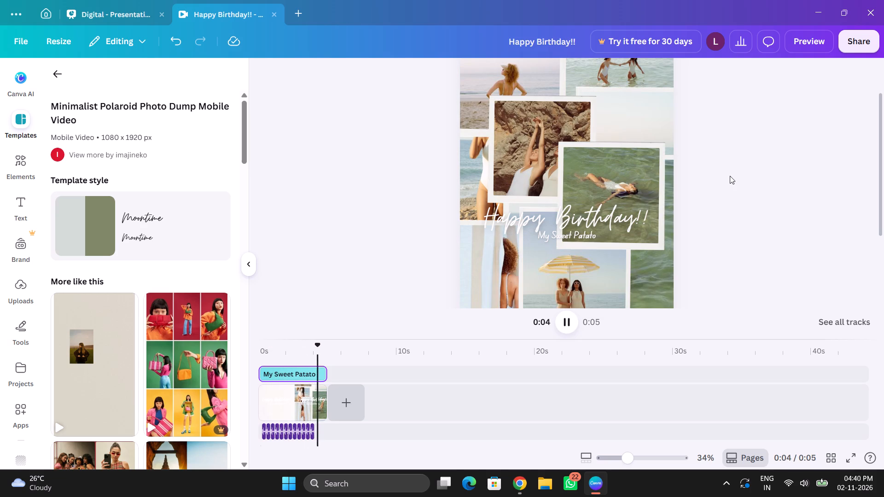
scroll(730, 176, "down", 3)
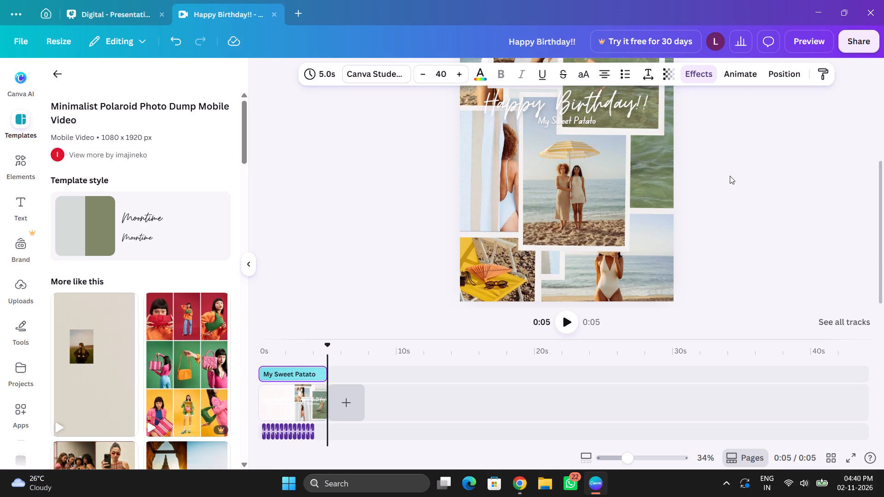
scroll(730, 176, "up", 1)
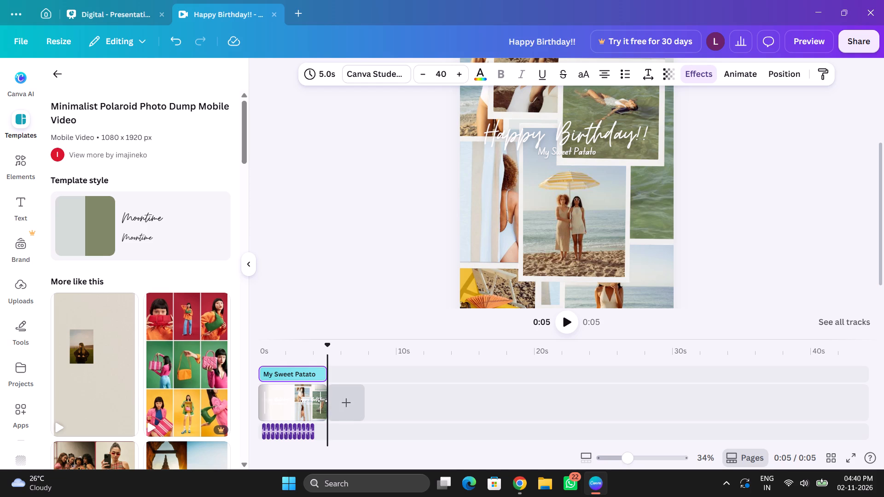
left_click_drag(327, 432, 284, 439)
left_click_drag(328, 345, 230, 352)
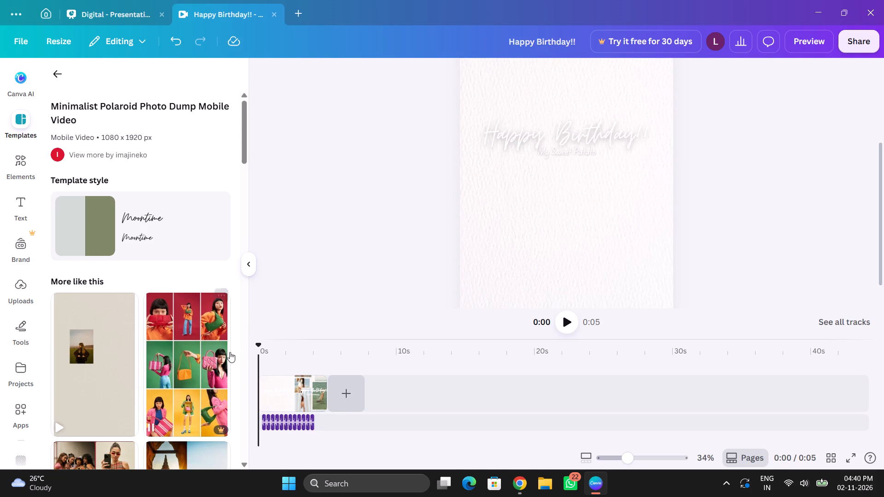
Set the page's background colour to solid black behind the textured paper image.
scroll(755, 191, "up", 3)
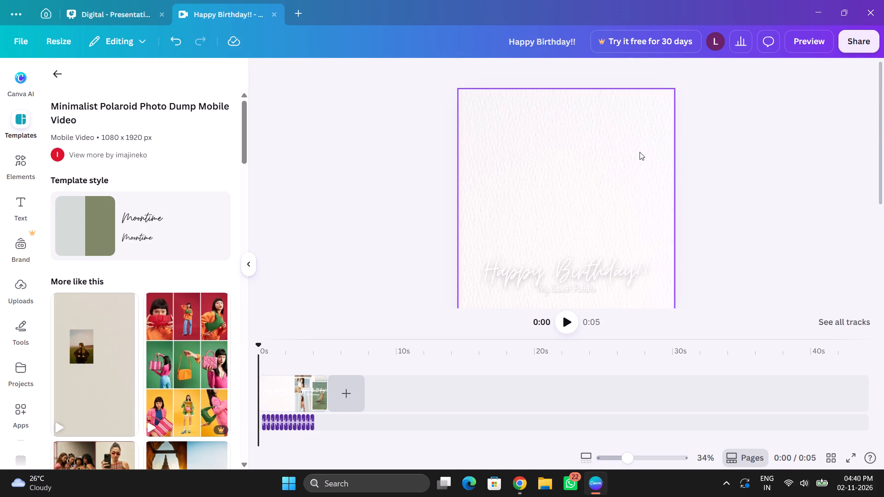
left_click(640, 152)
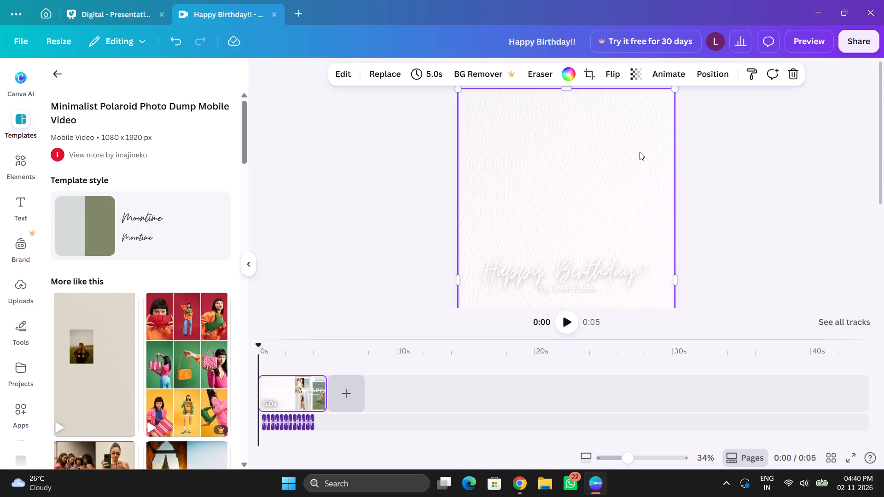
left_click(568, 76)
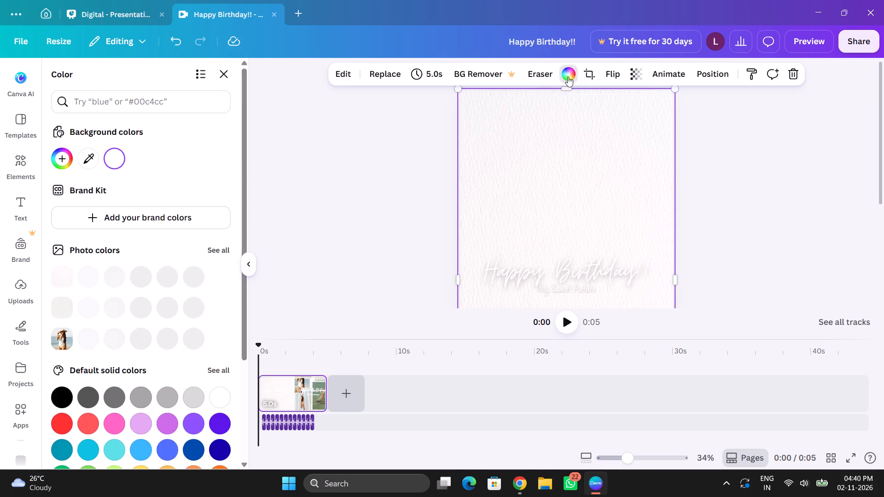
left_click(62, 398)
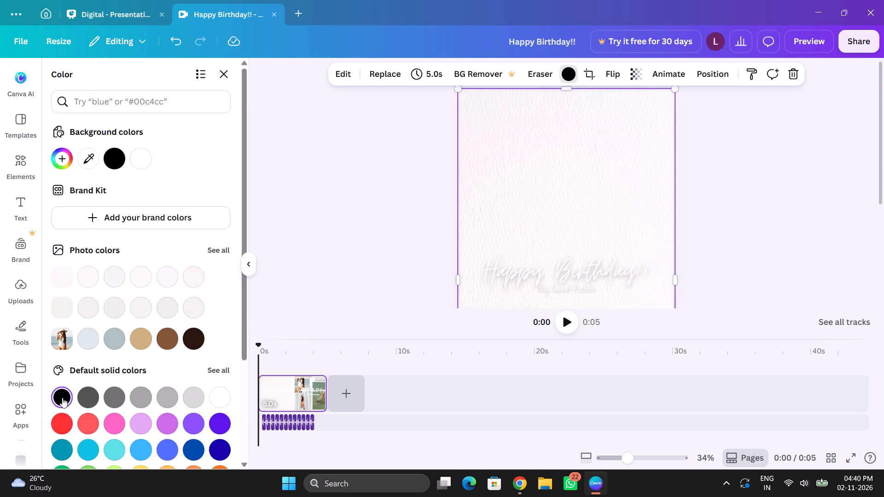
left_click(486, 191)
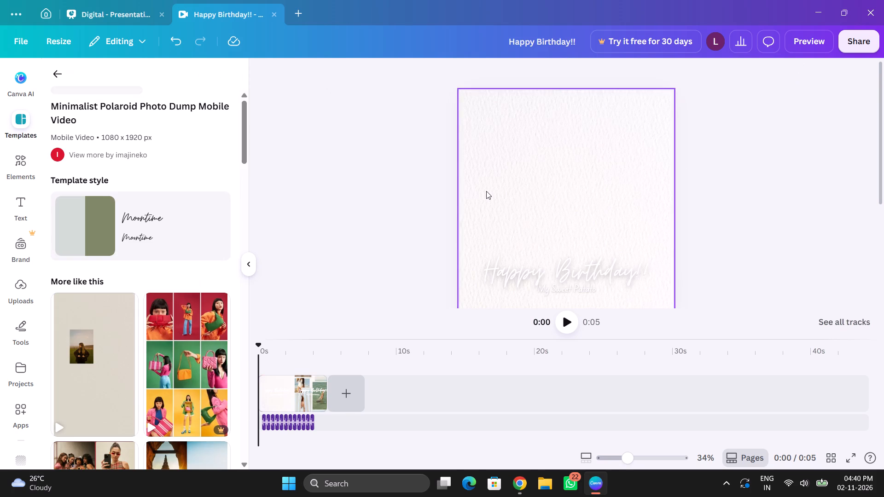
scroll(370, 234, "down", 1)
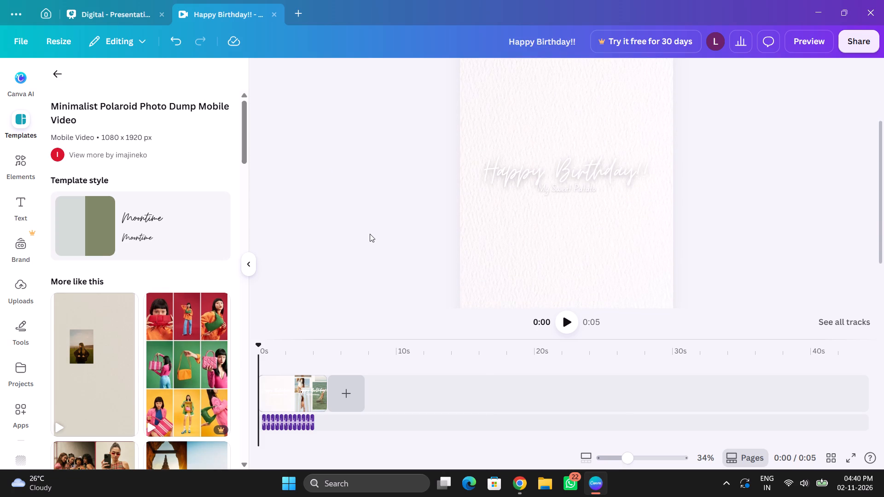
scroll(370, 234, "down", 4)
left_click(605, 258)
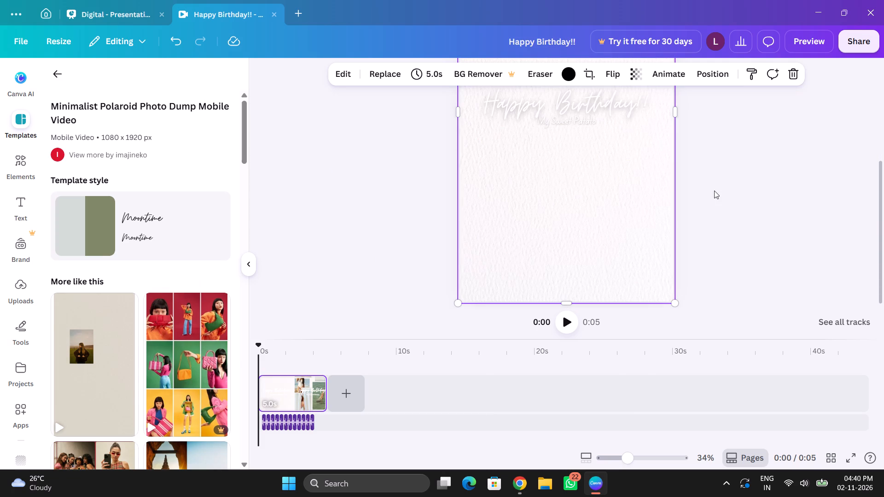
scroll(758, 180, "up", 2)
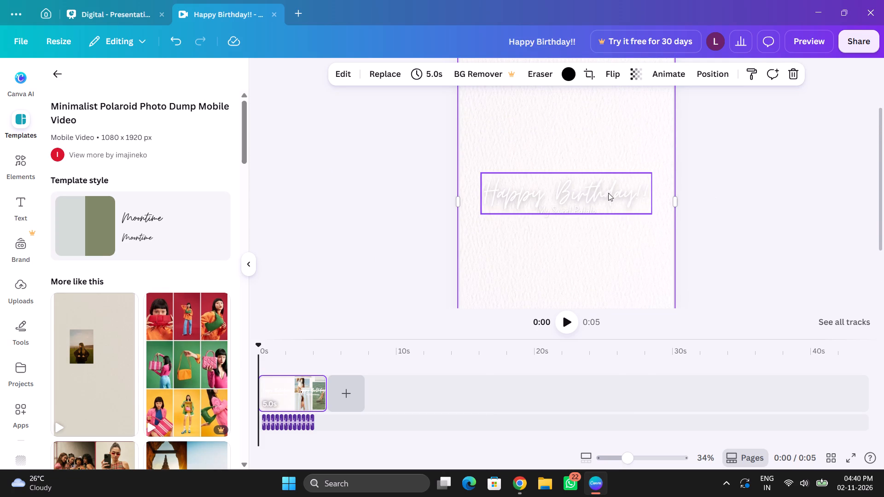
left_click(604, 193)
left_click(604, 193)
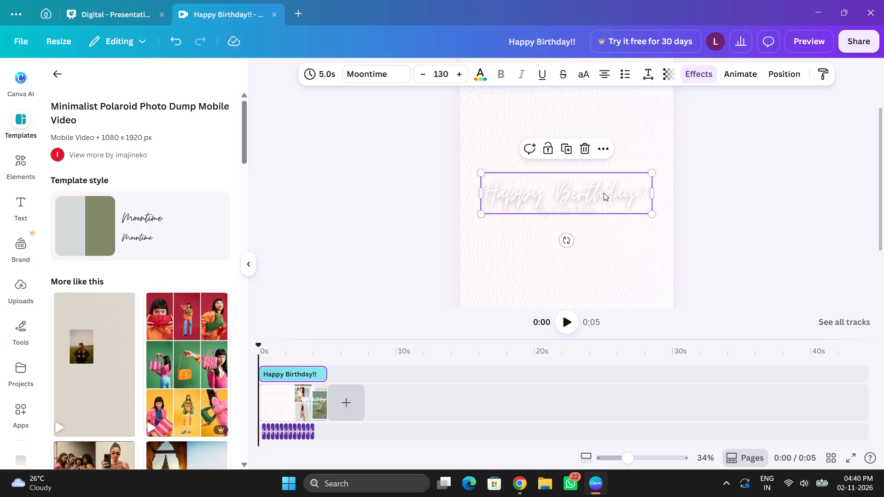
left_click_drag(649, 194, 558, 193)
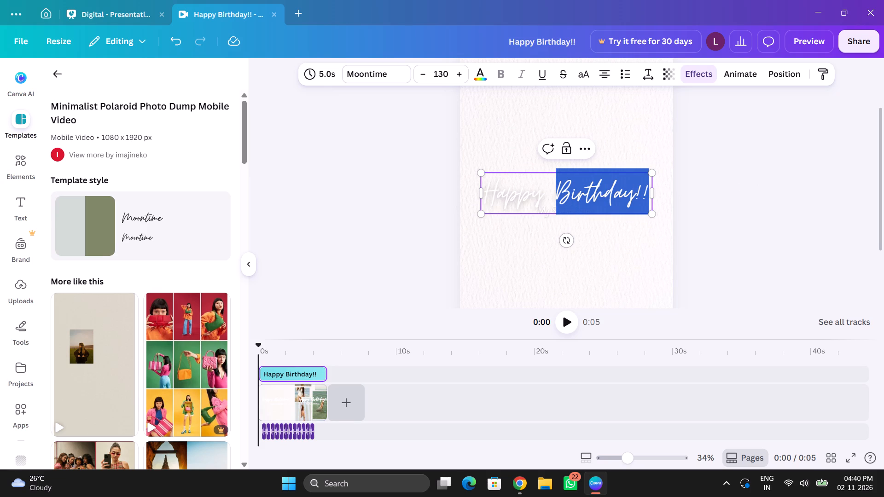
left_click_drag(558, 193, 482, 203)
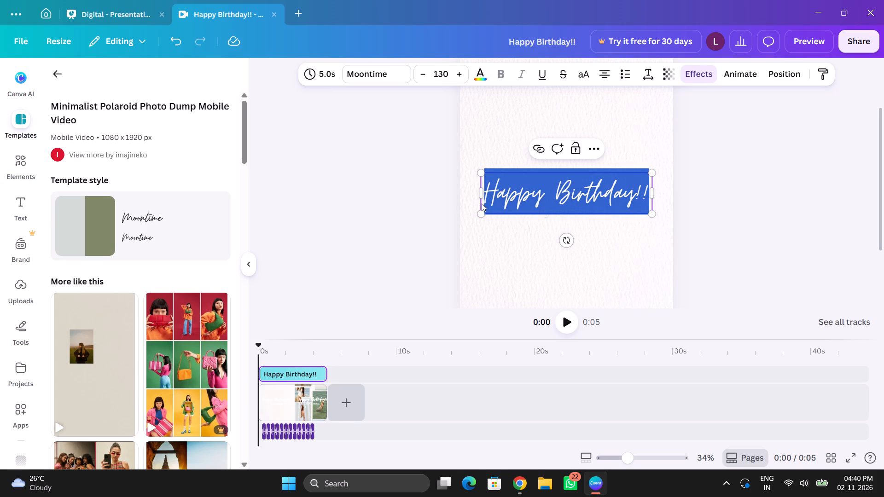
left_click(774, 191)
Colour the word "Happy" in the title with the yellow-to-orange linear gradient (#ffde59, #ff914d).
left_click(543, 194)
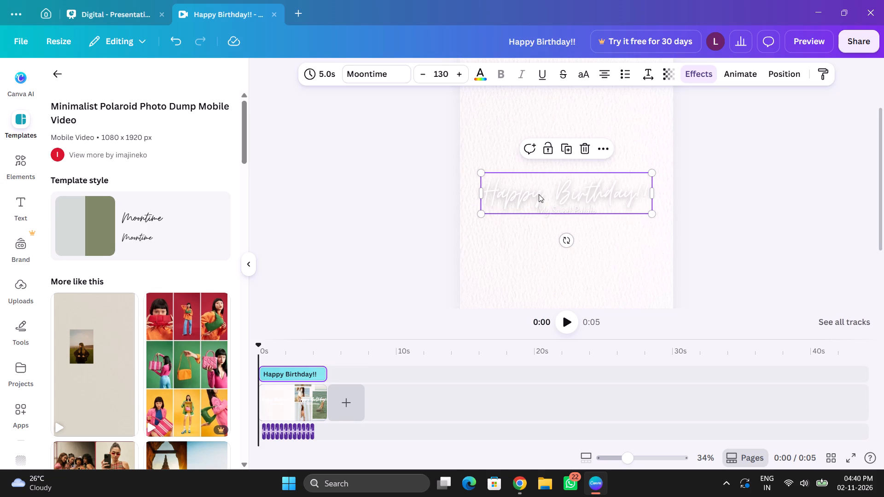
left_click(539, 194)
left_click_drag(541, 194, 471, 198)
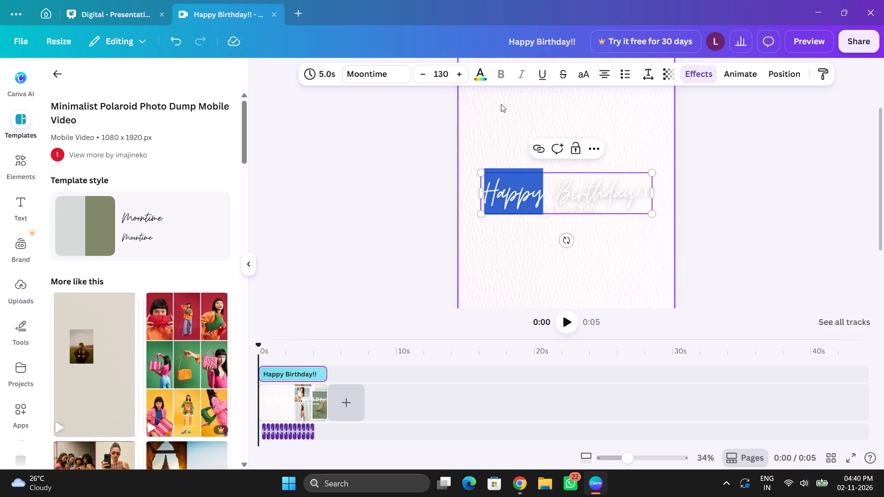
left_click(478, 74)
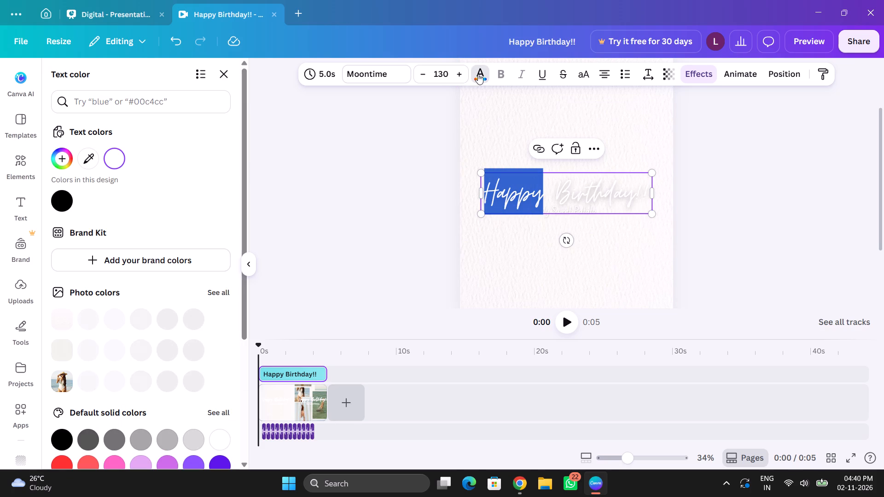
scroll(126, 397, "down", 4)
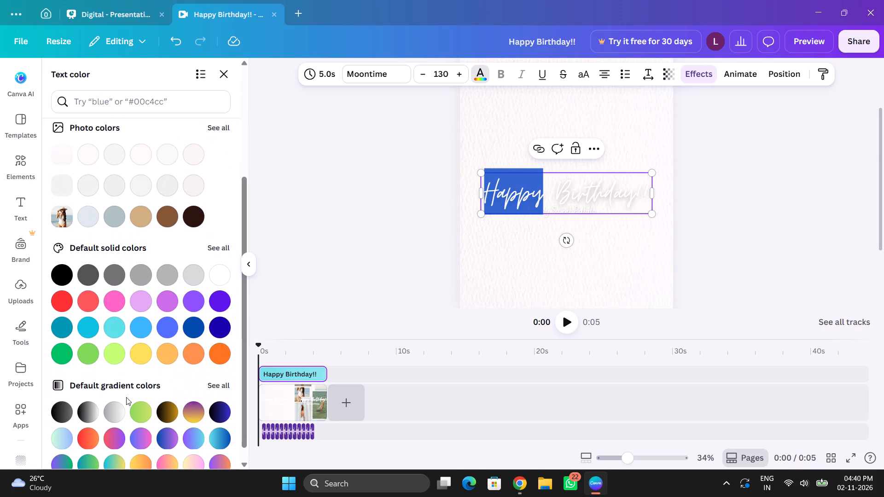
scroll(126, 397, "down", 2)
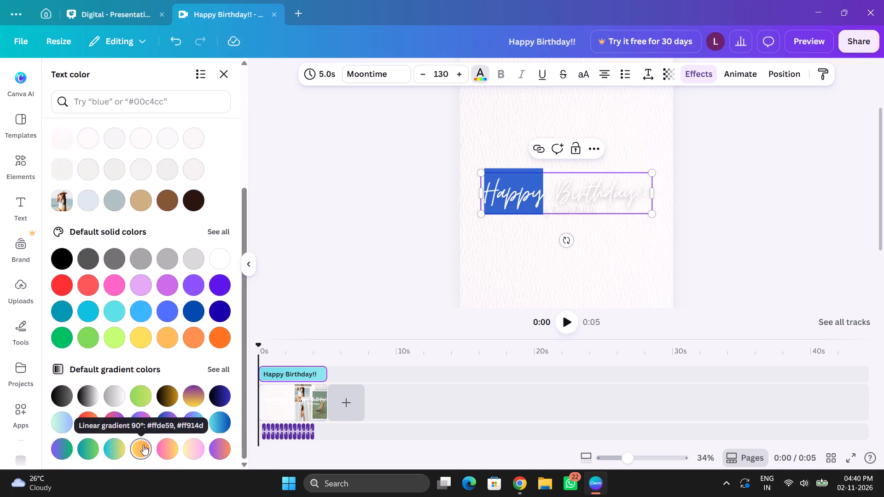
left_click(143, 445)
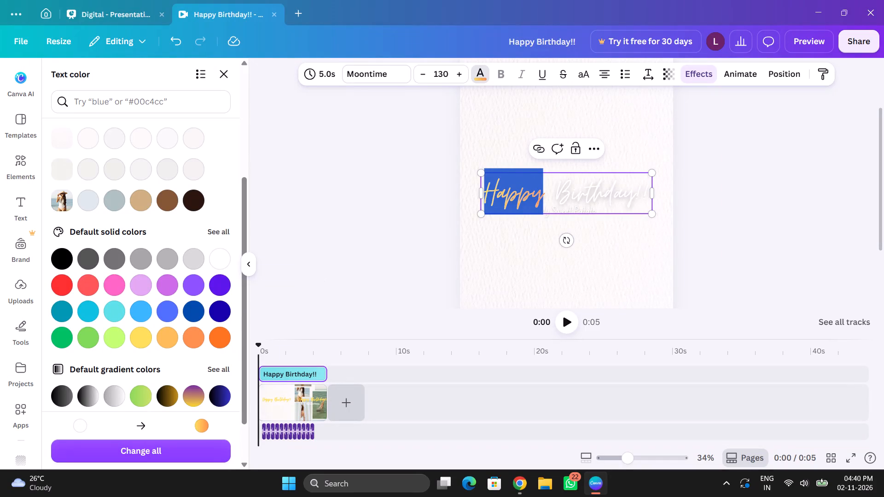
Set the text colour of "Birthday!!" in the title to solid black.
left_click_drag(555, 192, 594, 196)
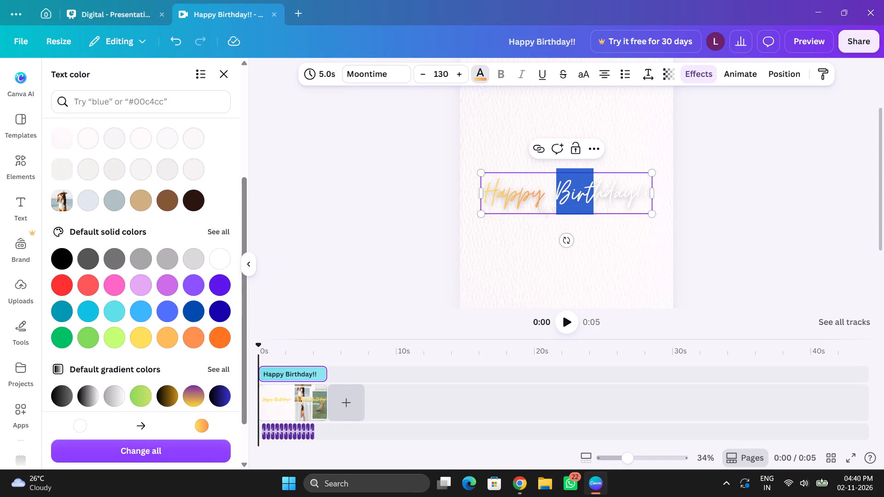
left_click_drag(594, 196, 654, 200)
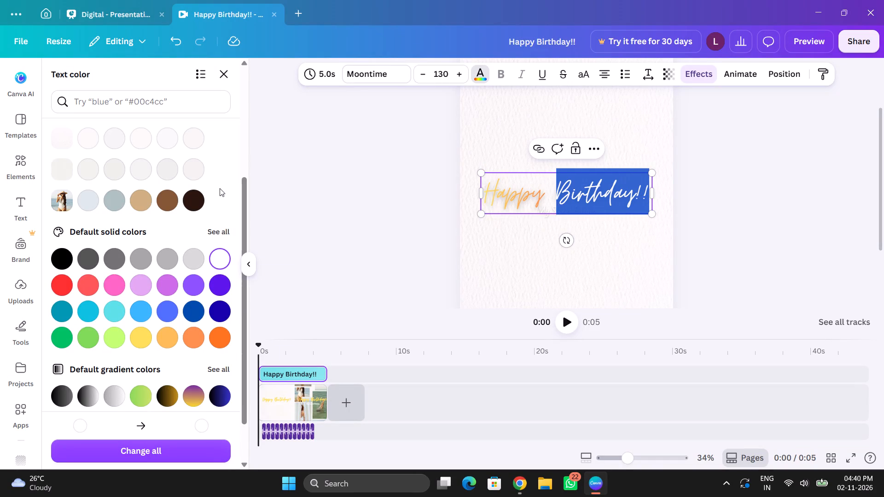
left_click(66, 254)
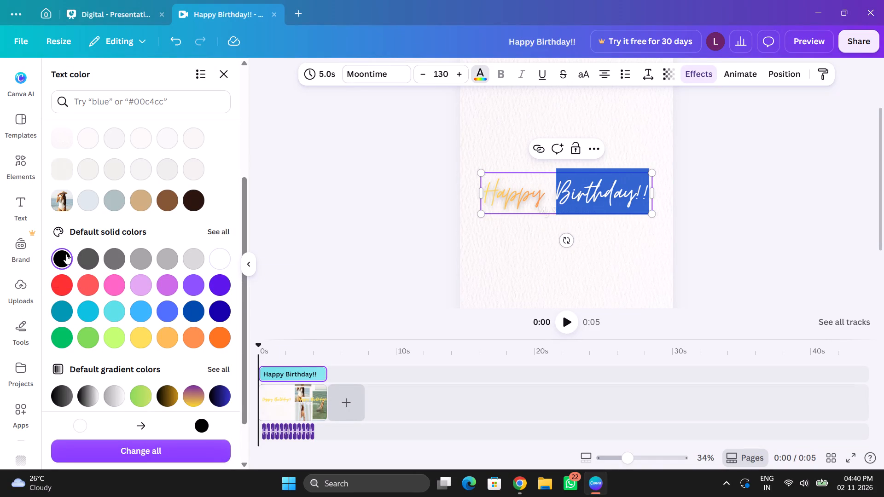
left_click(712, 242)
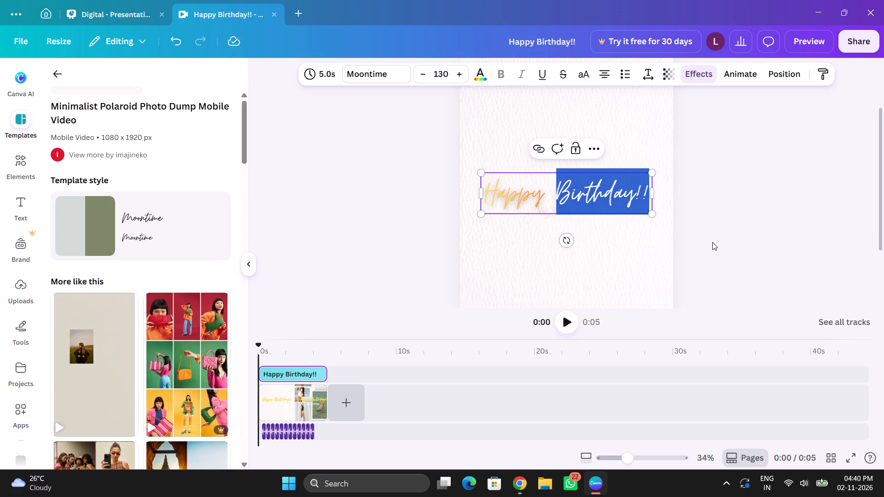
left_click(712, 242)
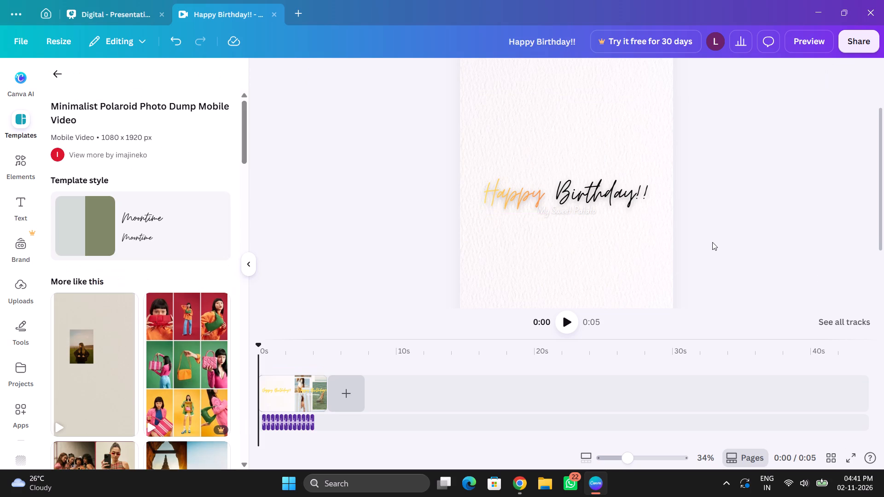
Set the text colour of the whole "My Sweet Patato" subtitle to solid white (#ffffff).
left_click(564, 217)
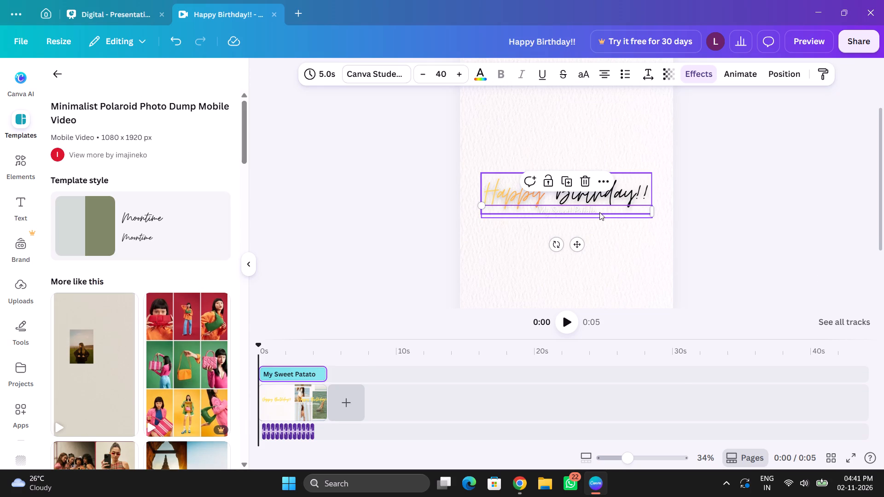
left_click(599, 215)
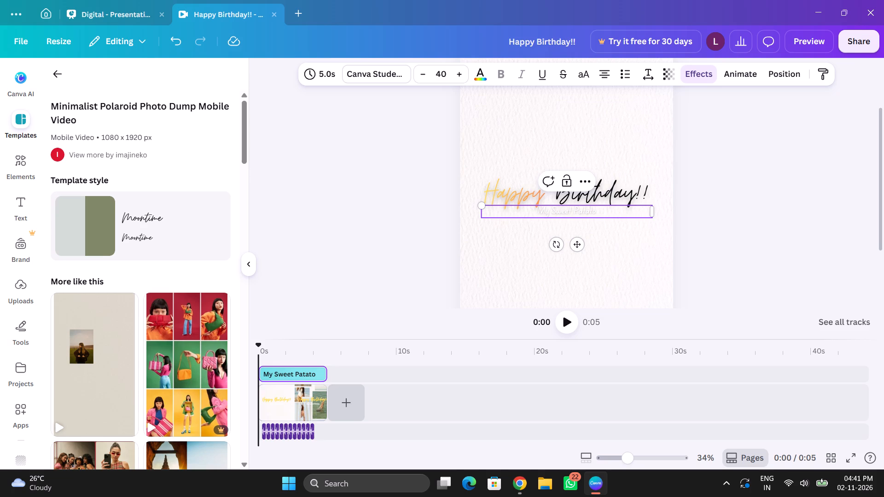
left_click_drag(599, 215, 554, 209)
left_click_drag(554, 209, 537, 213)
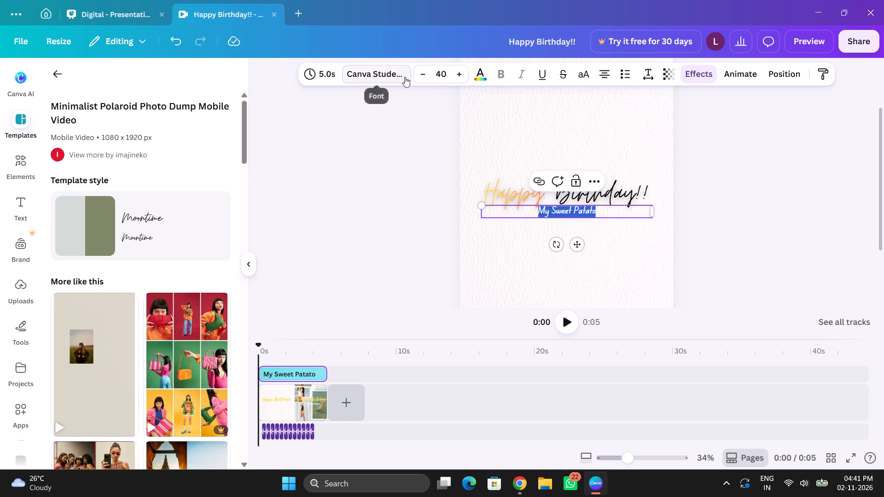
left_click(472, 81)
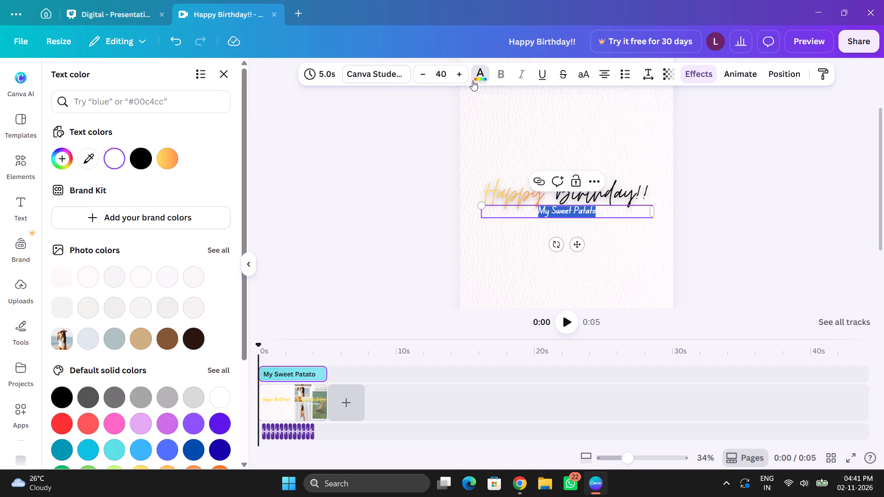
scroll(116, 371, "down", 1)
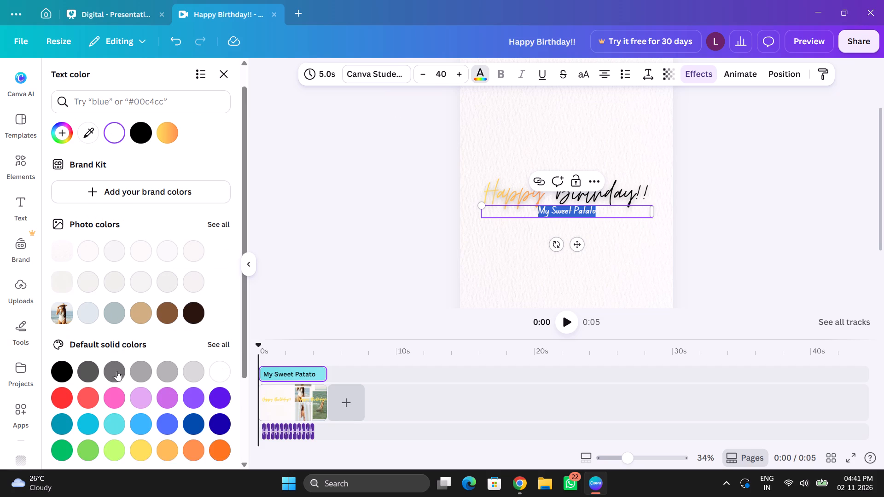
scroll(116, 371, "down", 1)
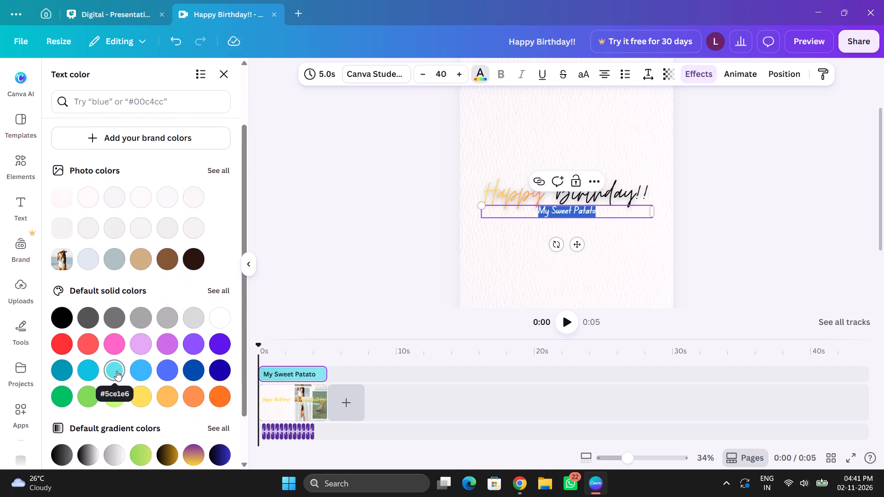
scroll(116, 371, "up", 1)
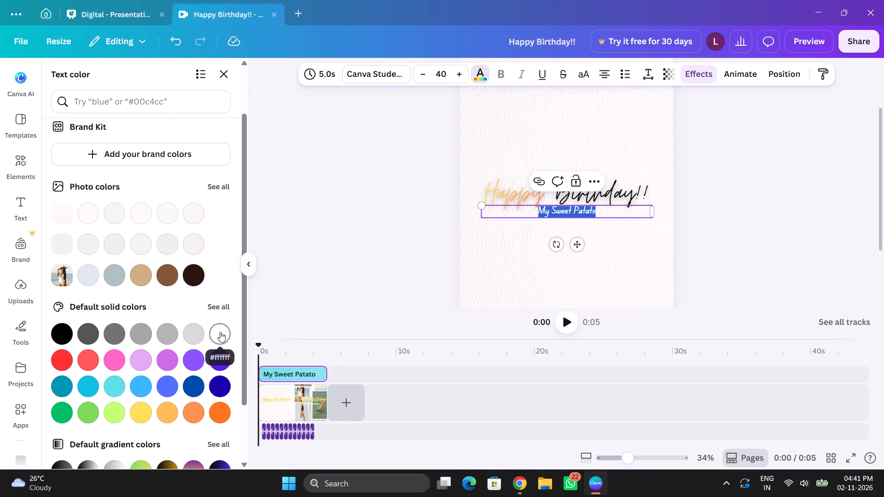
left_click(220, 332)
left_click(748, 206)
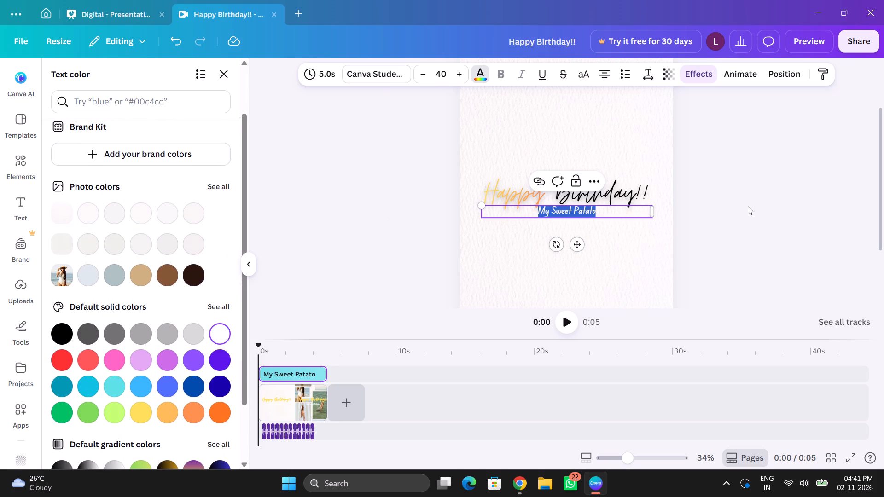
left_click(748, 206)
Play the reel through to review the recoloured title and subtitle over the photo animation, and return to the start.
scroll(748, 206, "down", 1)
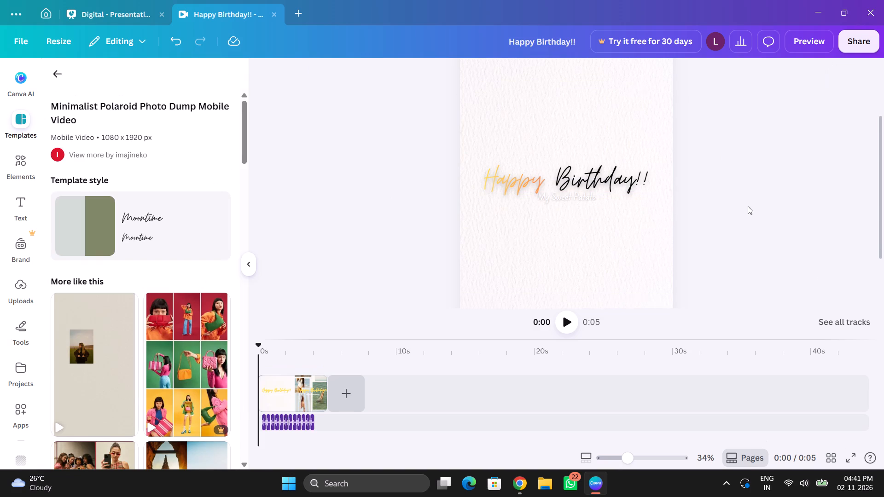
scroll(748, 206, "down", 2)
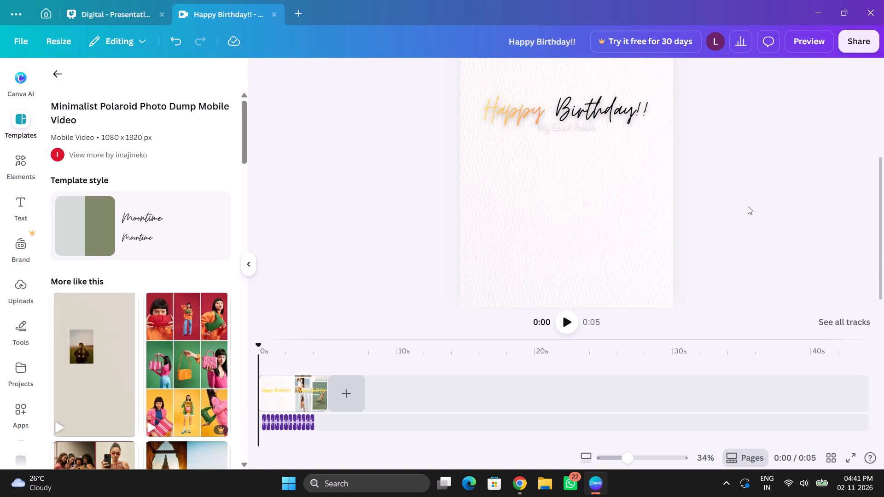
scroll(748, 206, "up", 2)
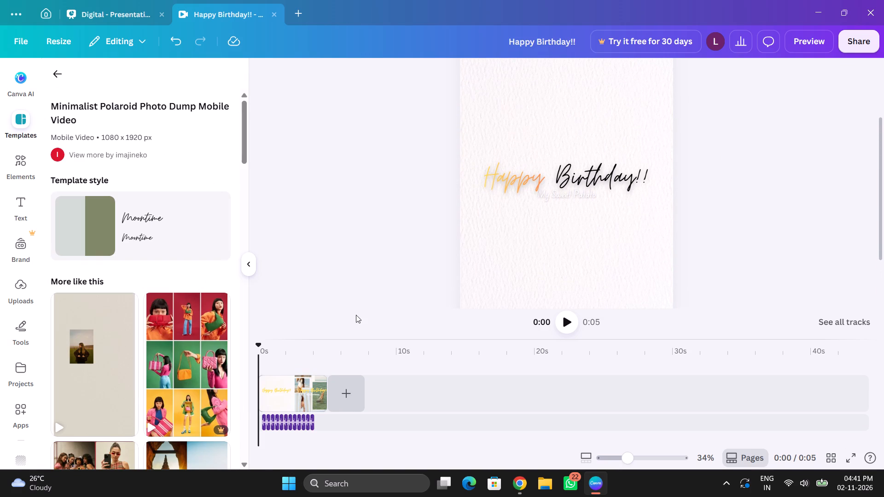
left_click(567, 329)
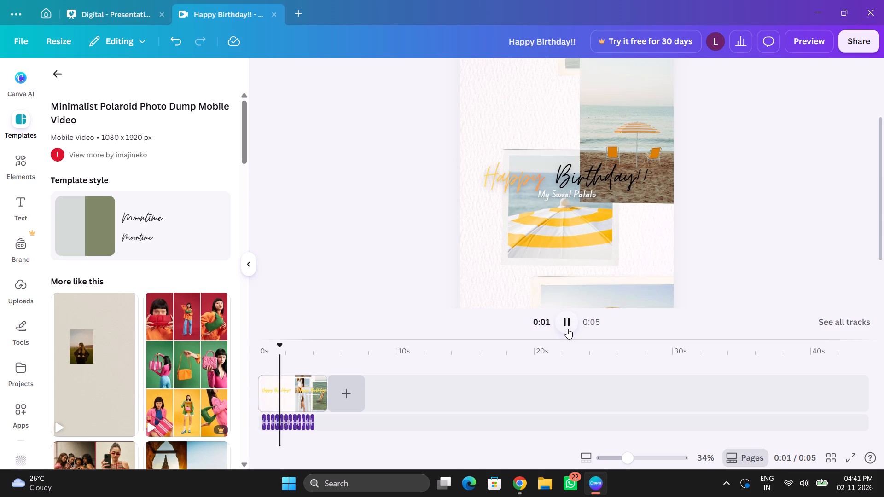
scroll(781, 180, "up", 1)
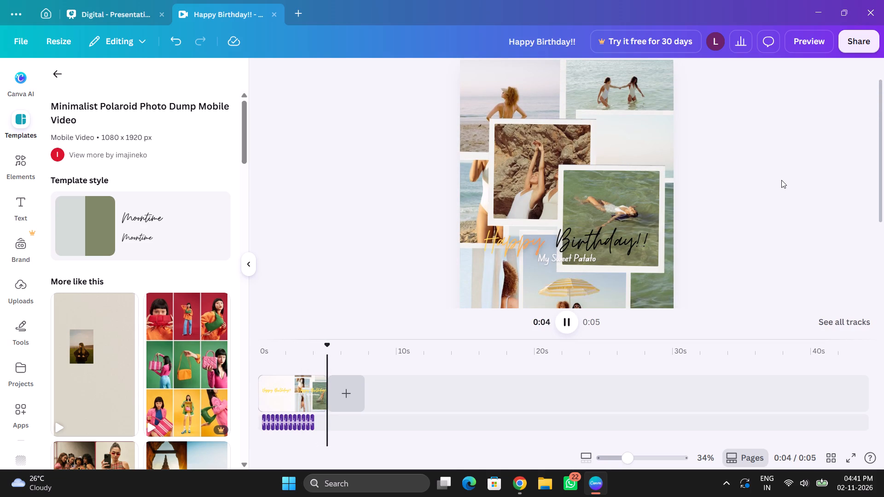
scroll(781, 180, "right", 1)
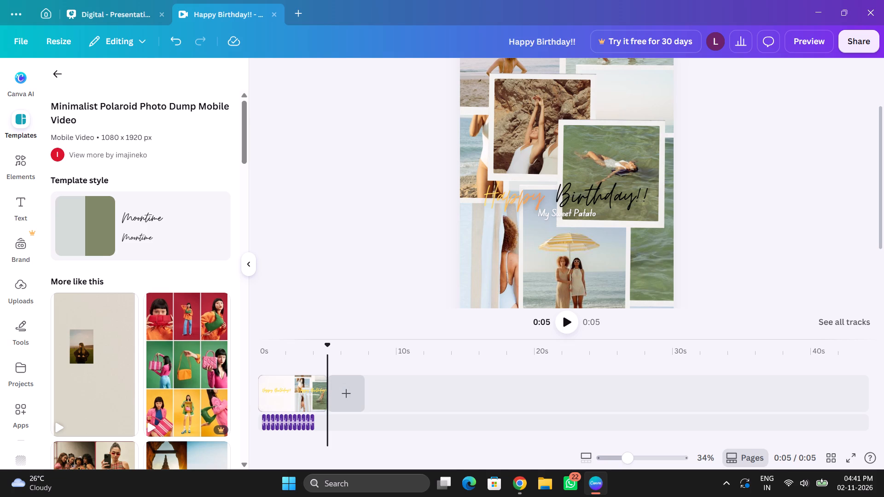
left_click_drag(327, 345, 237, 357)
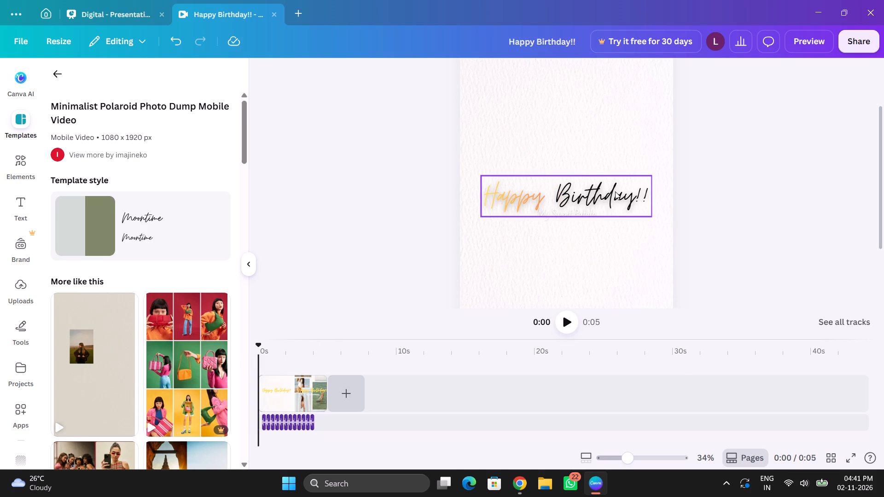
Apply the Fade animation to the "Happy Birthday!!" title on both enter and exit at medium speed.
left_click(615, 192)
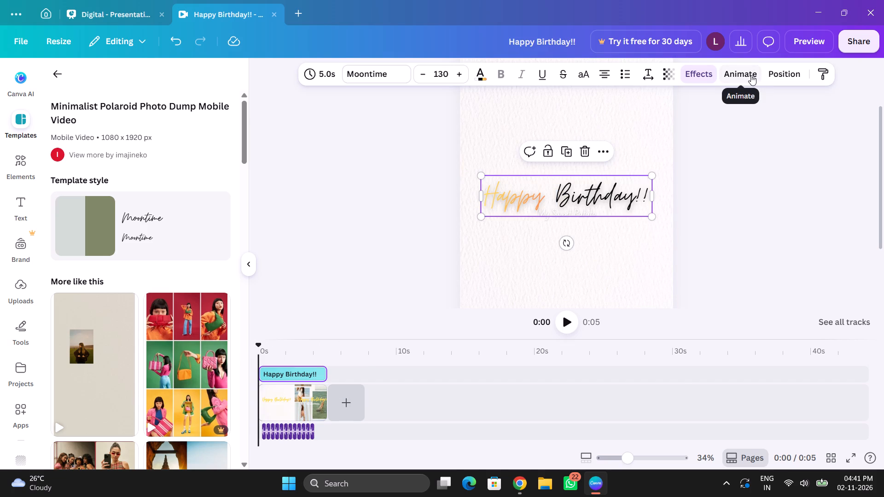
left_click(751, 75)
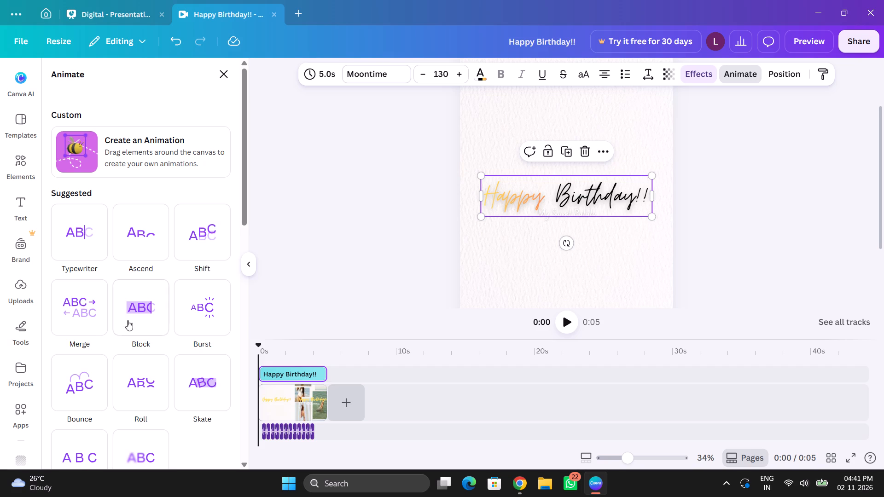
scroll(125, 341, "down", 5)
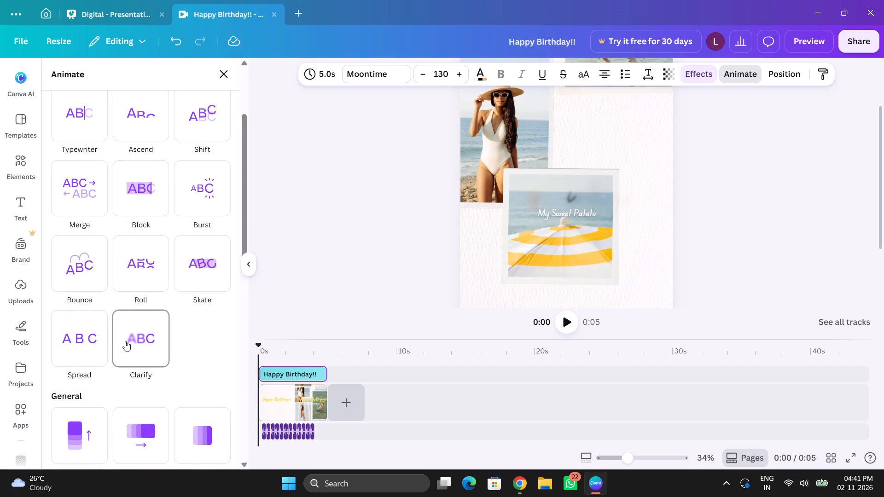
scroll(125, 341, "down", 1)
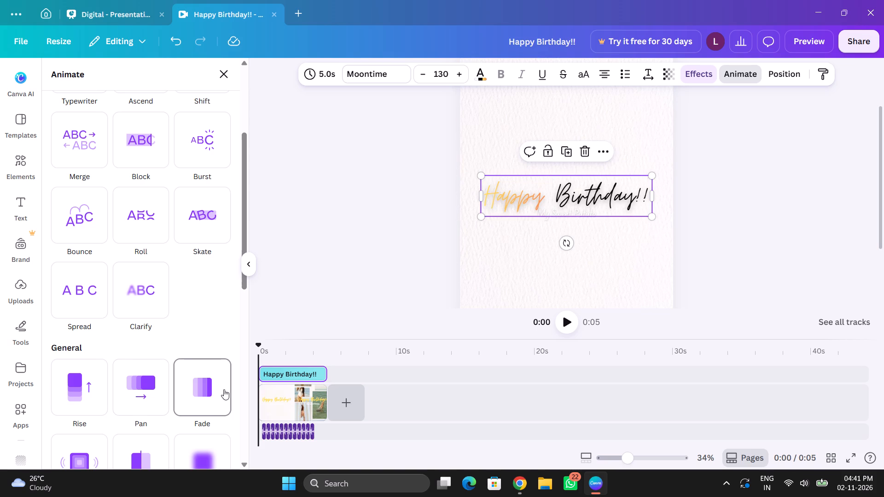
scroll(224, 389, "down", 2)
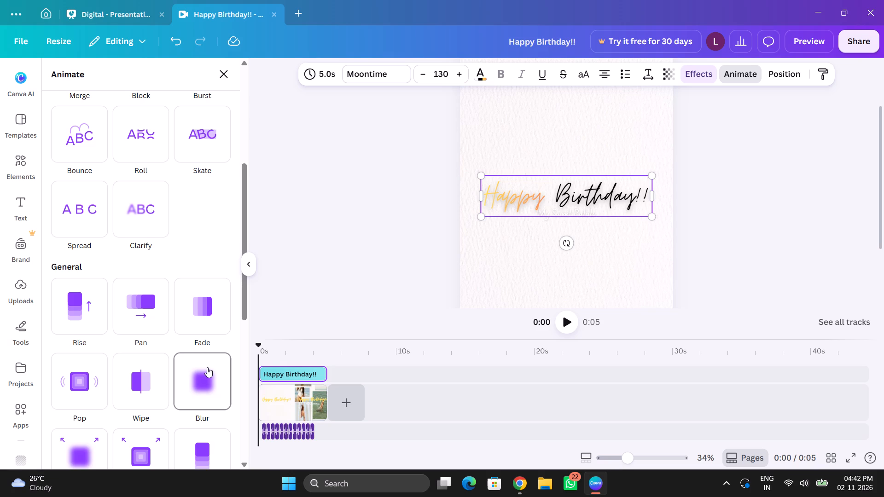
left_click(197, 315)
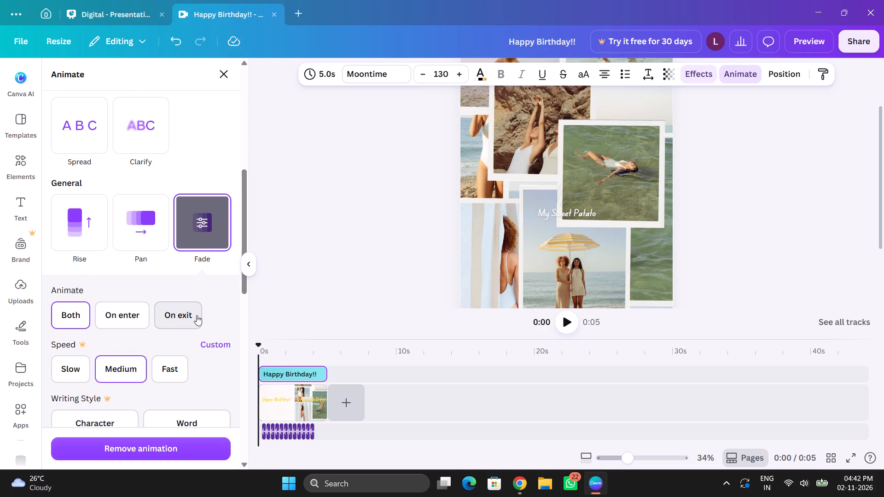
left_click(207, 234)
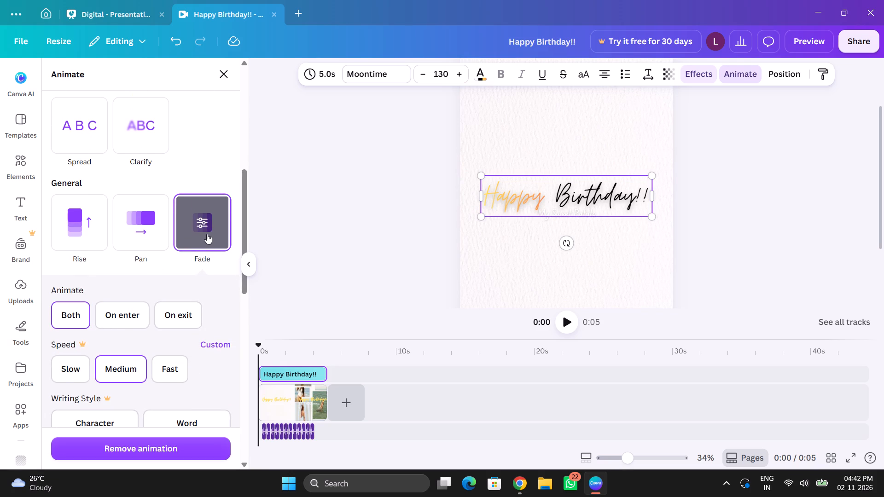
scroll(207, 234, "up", 5)
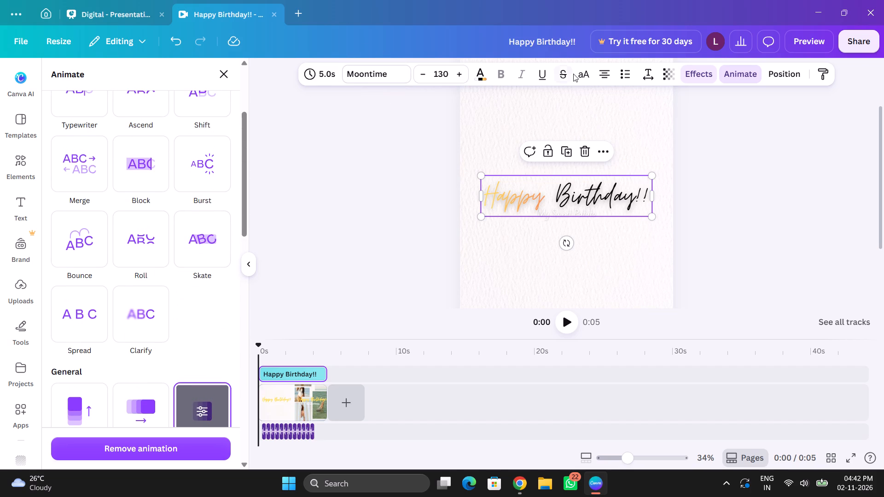
scroll(573, 74, "left", 4)
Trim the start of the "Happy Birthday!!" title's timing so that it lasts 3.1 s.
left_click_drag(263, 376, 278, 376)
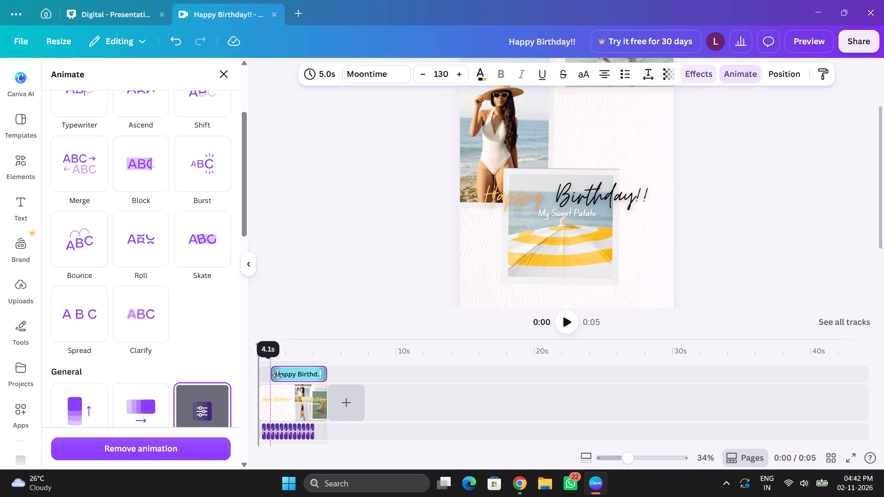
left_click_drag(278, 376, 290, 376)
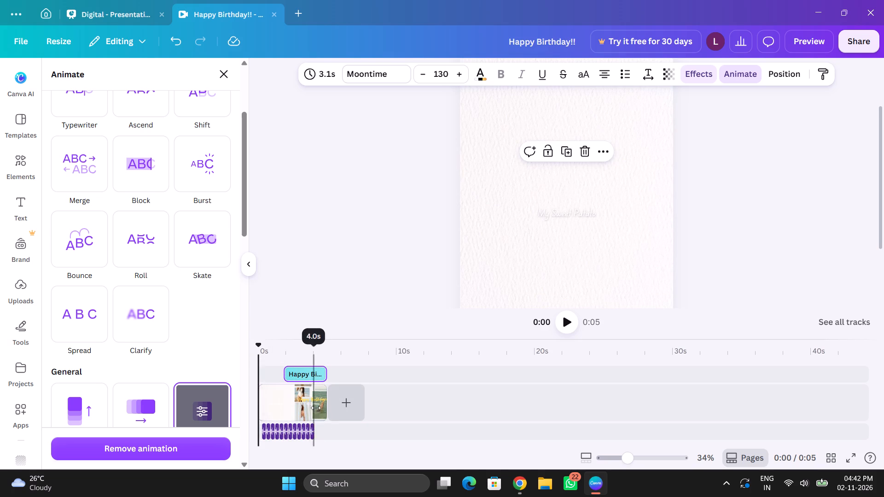
Extend the duration of the reel's page to 10.0 s on the timeline.
left_click_drag(319, 405, 344, 401)
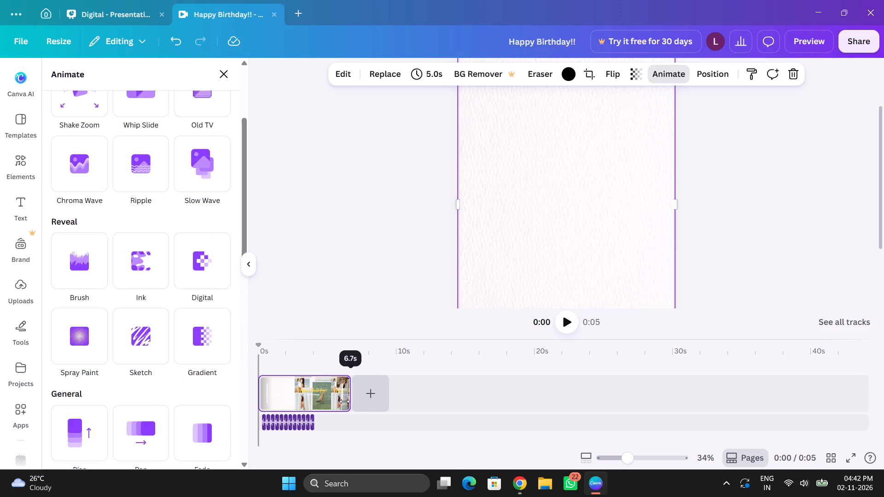
left_click_drag(344, 401, 364, 399)
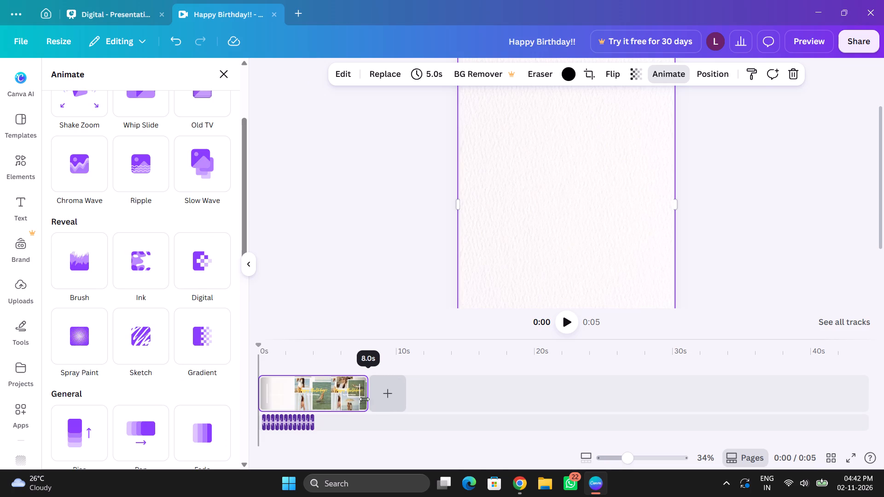
left_click_drag(364, 399, 454, 395)
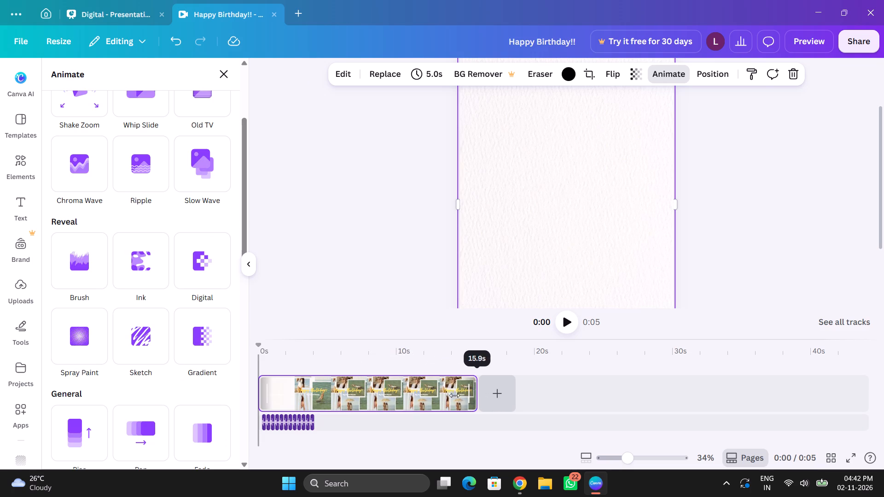
left_click_drag(454, 395, 359, 401)
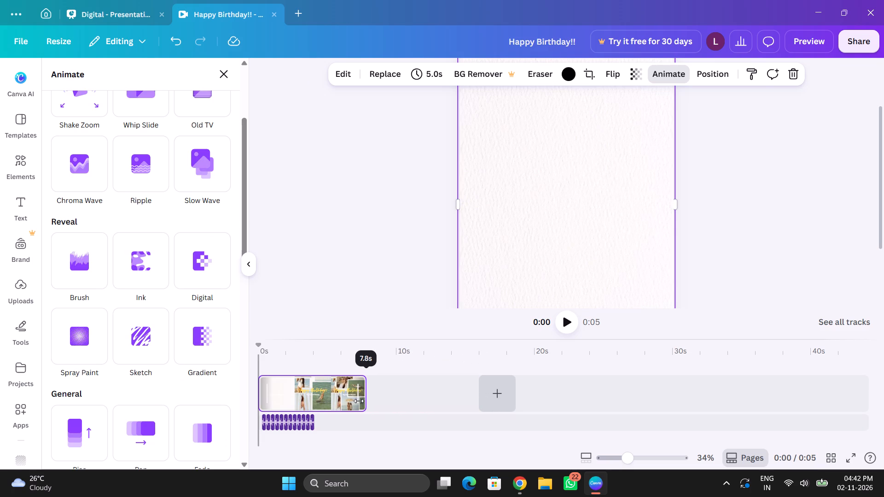
left_click_drag(359, 401, 351, 401)
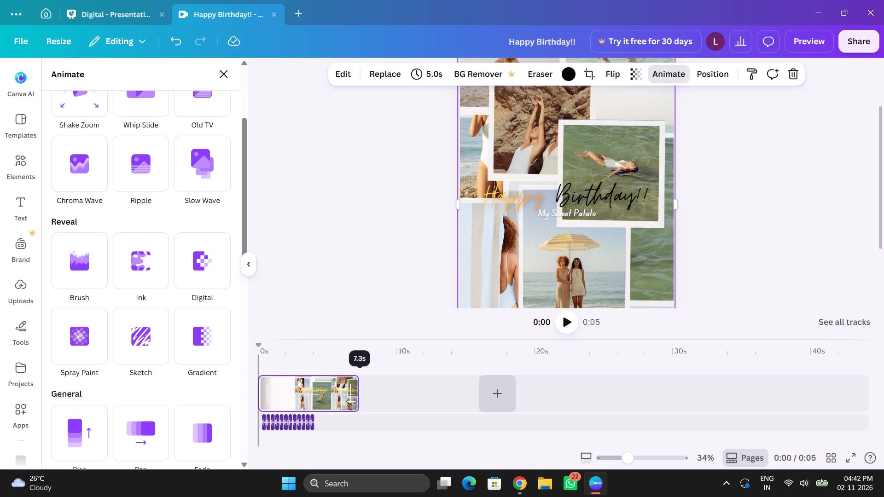
left_click_drag(351, 401, 394, 397)
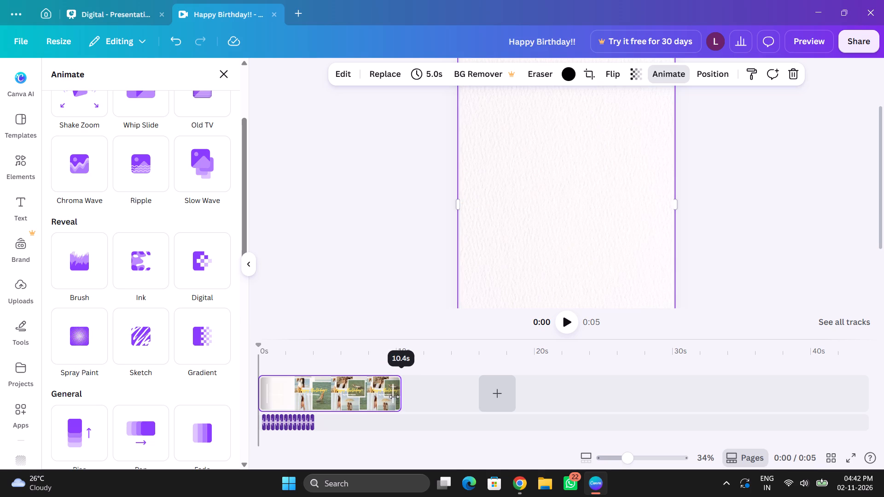
left_click_drag(394, 397, 390, 397)
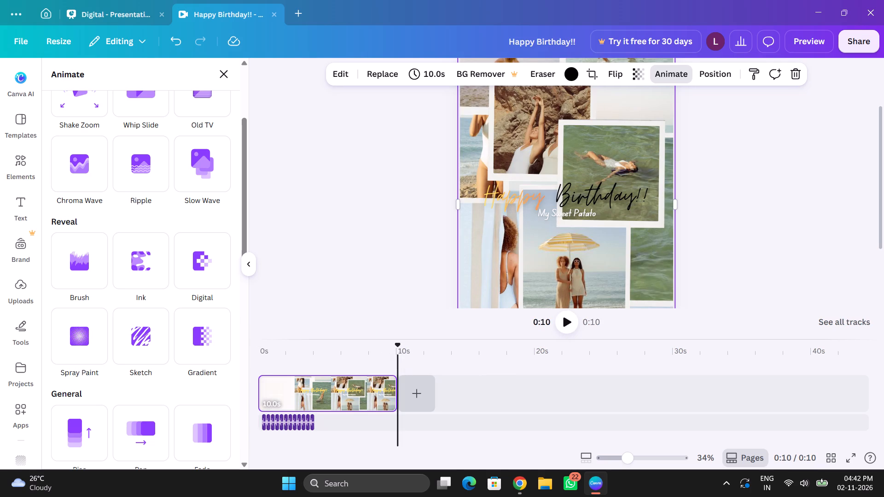
Play the lengthened reel from the start to review the title's entrance over the photo animation.
left_click_drag(400, 348, 235, 370)
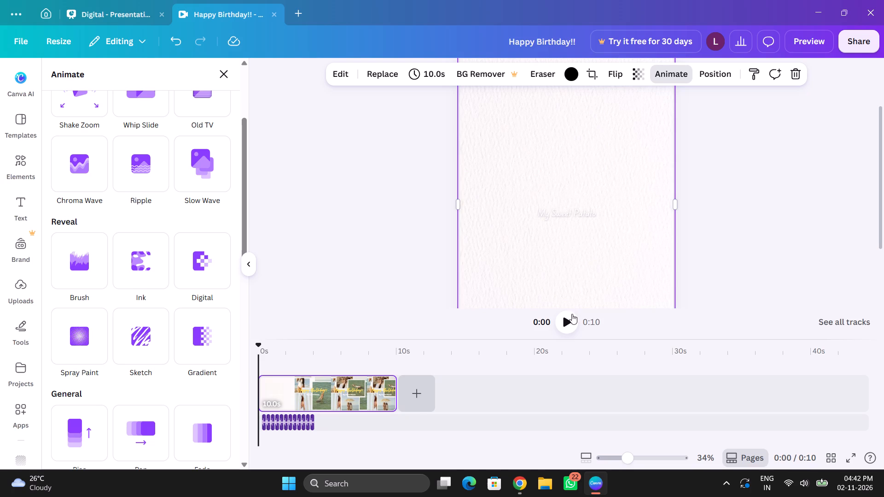
left_click(563, 325)
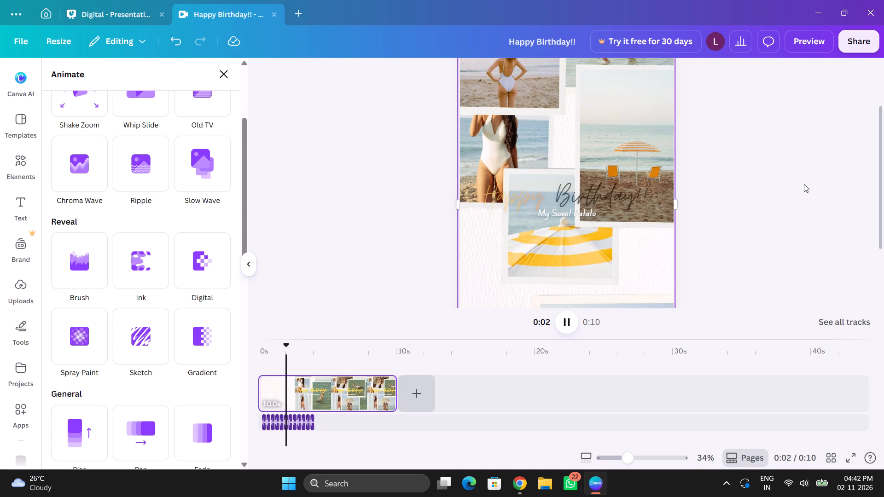
scroll(804, 184, "up", 2)
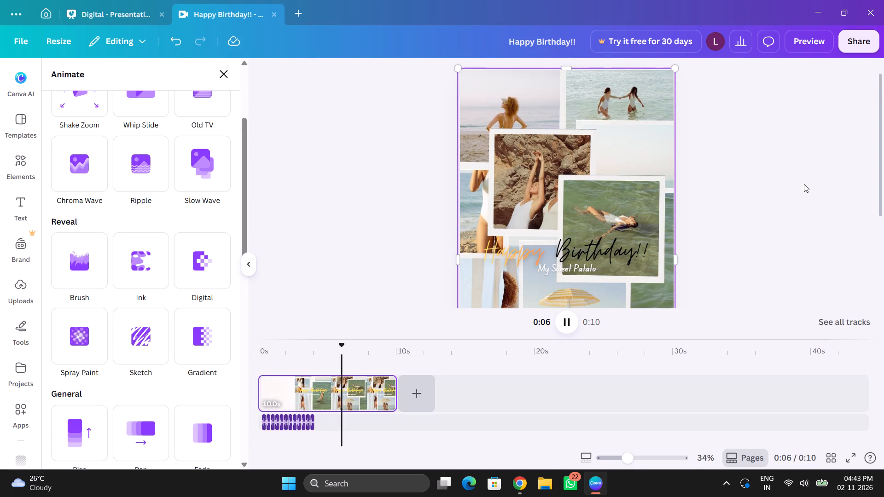
scroll(804, 184, "down", 1)
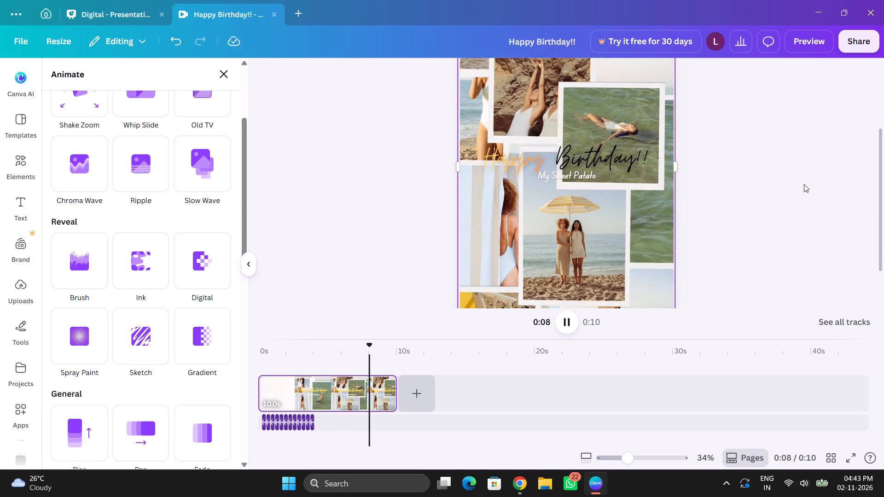
scroll(804, 184, "down", 1)
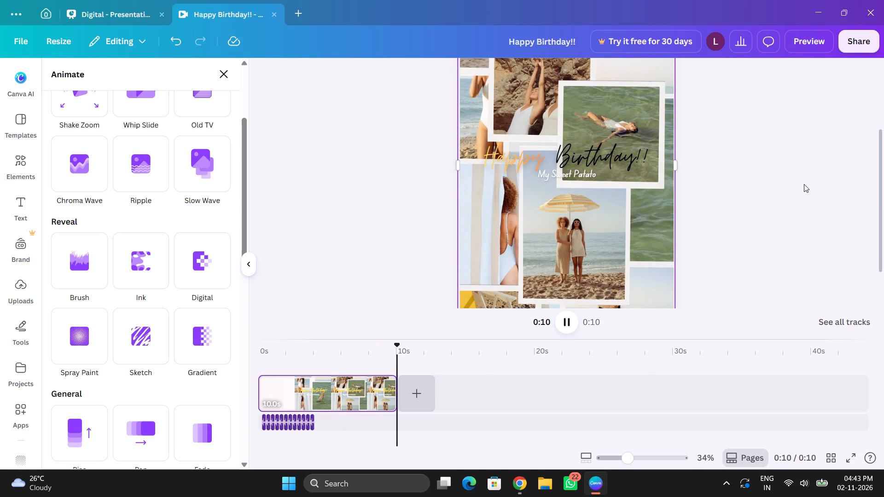
scroll(804, 184, "down", 2)
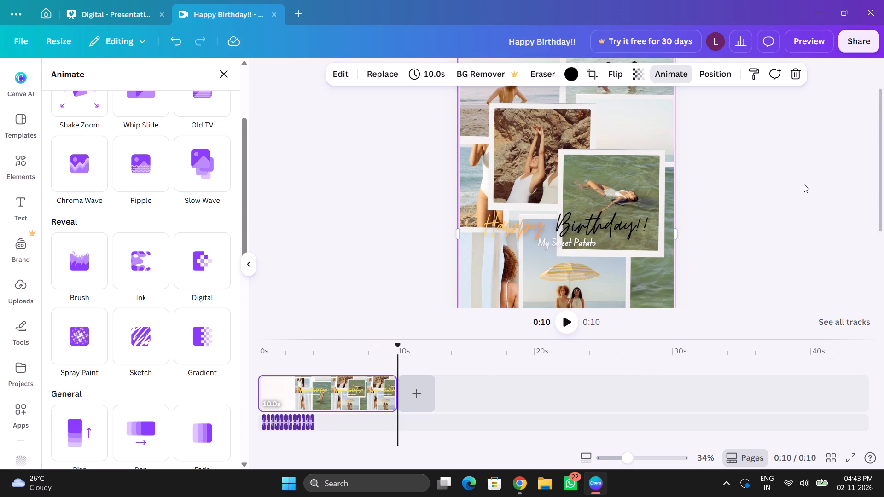
scroll(804, 184, "down", 1)
scroll(804, 184, "up", 1)
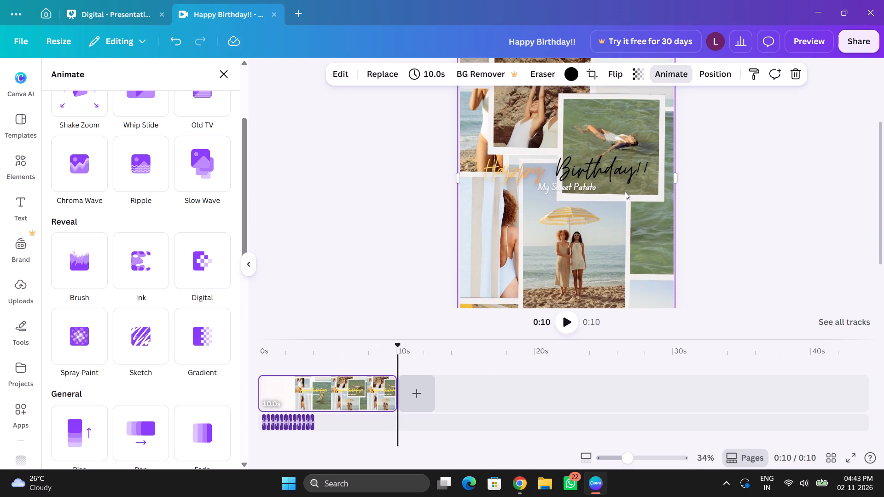
Trim the start of the "Happy Birthday!!" title's timing so that it lasts 5.1 s up to the page's end.
left_click(571, 170)
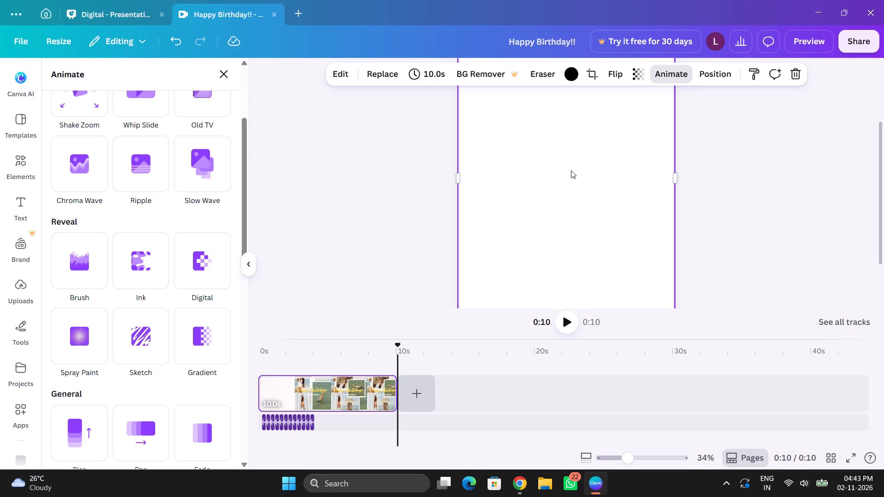
left_click(779, 206)
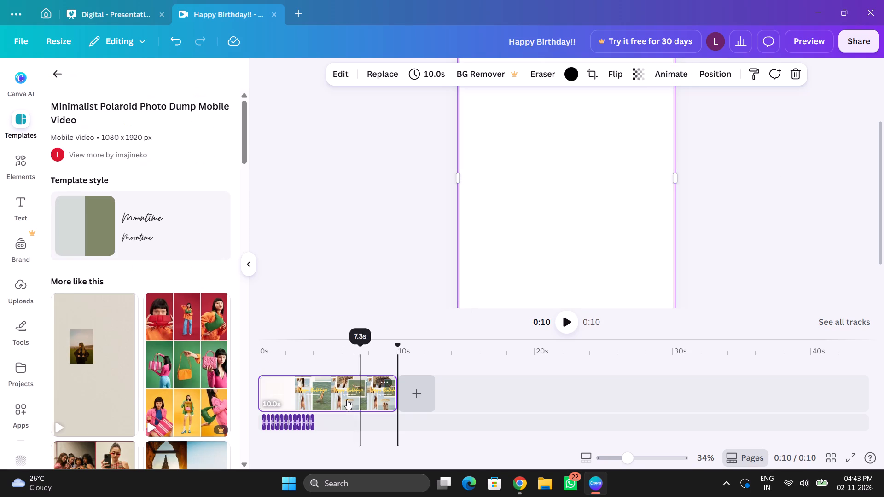
left_click(351, 399)
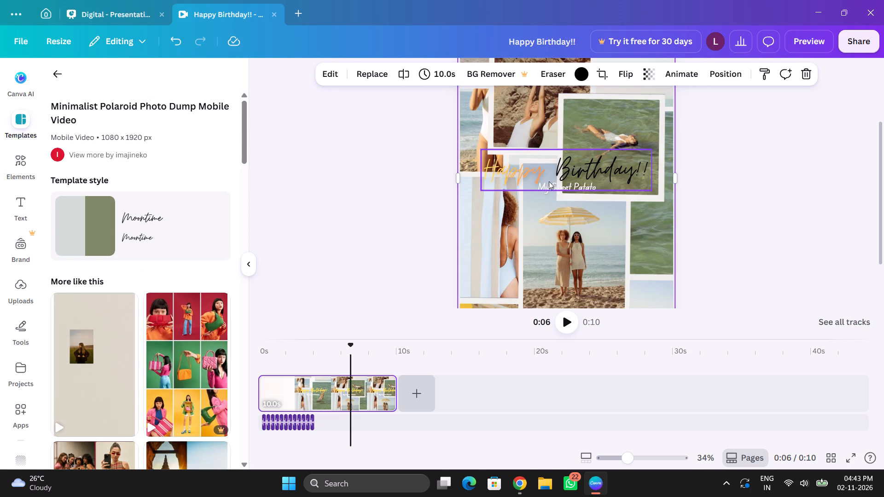
left_click(535, 173)
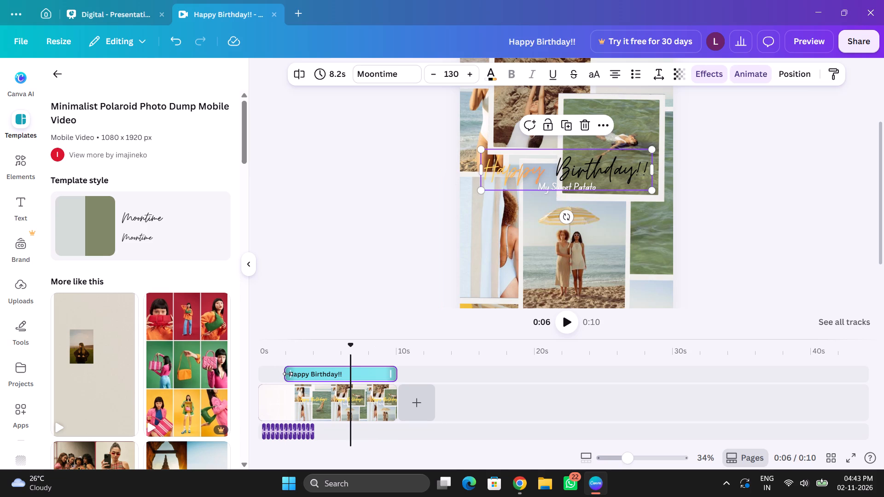
left_click(390, 374)
left_click_drag(289, 374, 320, 373)
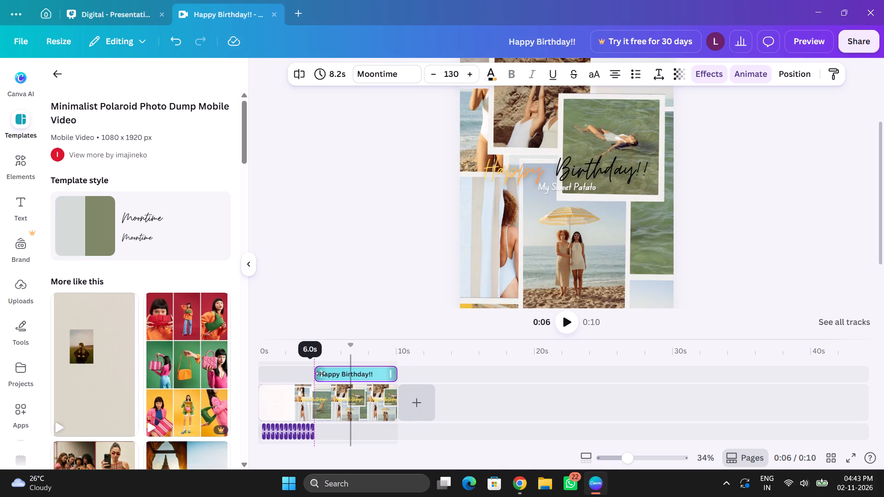
left_click_drag(320, 373, 330, 373)
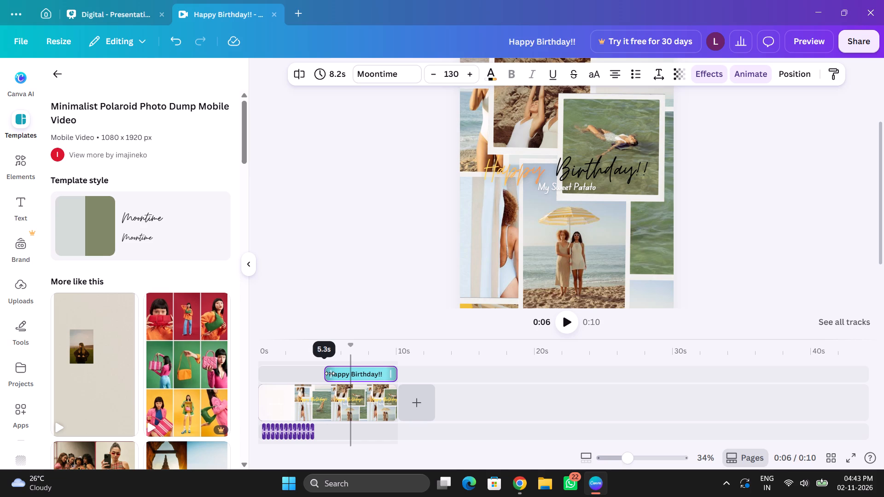
left_click_drag(330, 373, 332, 373)
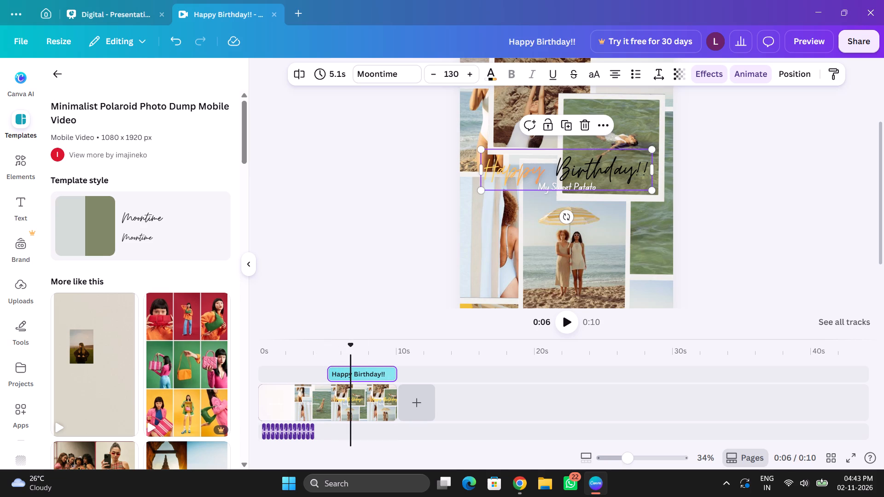
Play the reel from about the 2-second mark to review when the "Happy Birthday!!" title enters.
left_click_drag(351, 344, 296, 347)
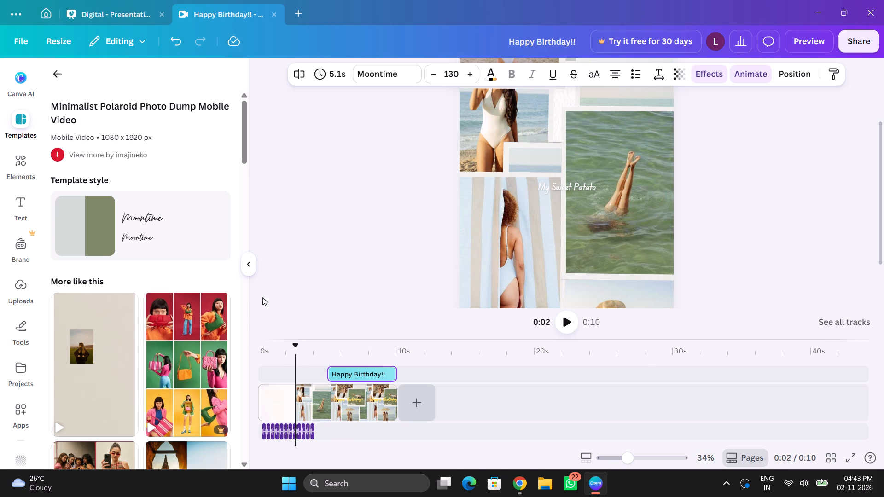
left_click(569, 322)
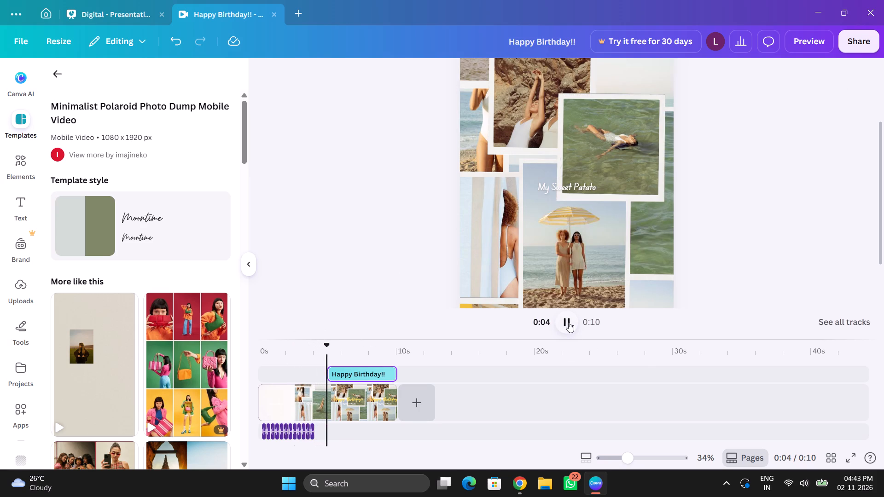
left_click(569, 322)
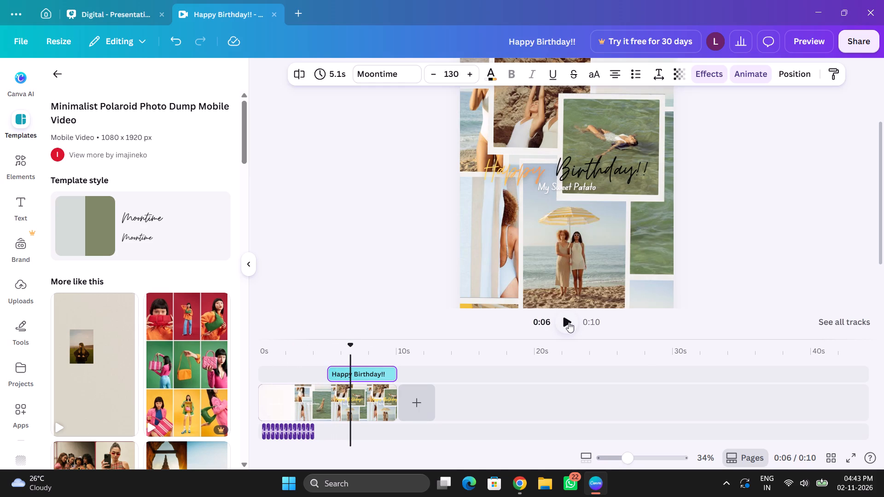
Set the timing of the "Happy Birthday!!" title to 5.0 s.
left_click(574, 168)
left_click(338, 79)
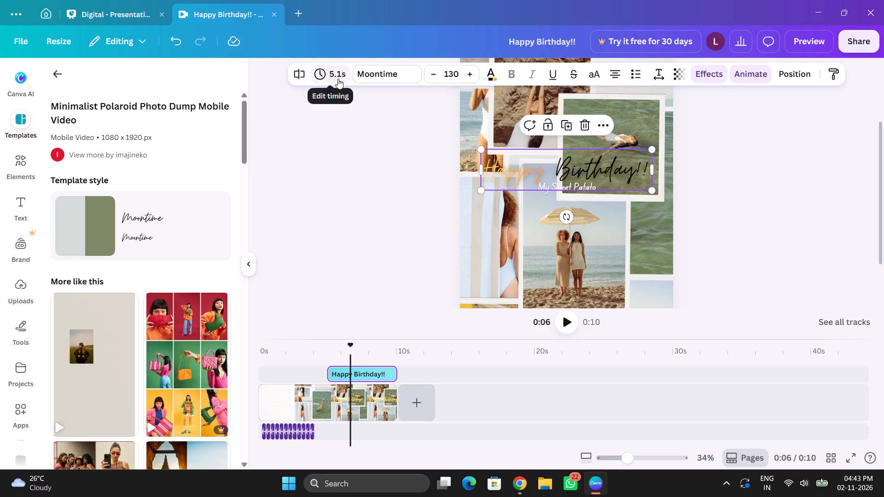
left_click_drag(277, 126, 284, 127)
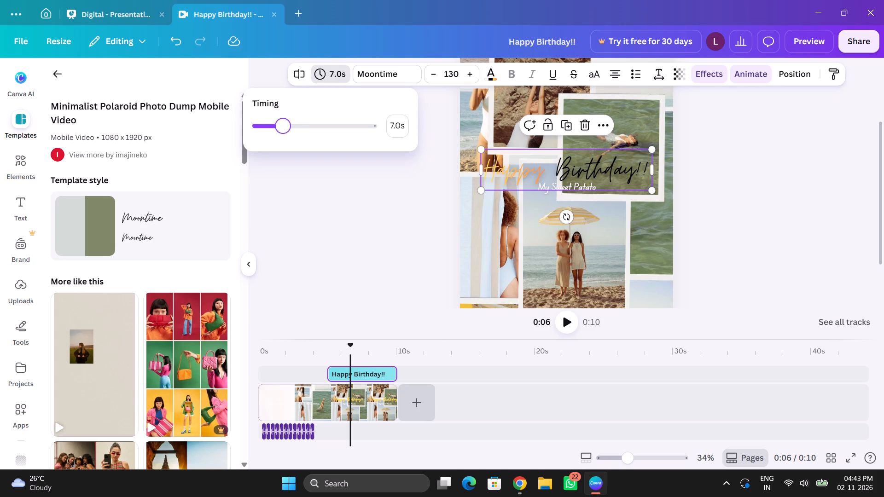
left_click_drag(284, 127, 295, 130)
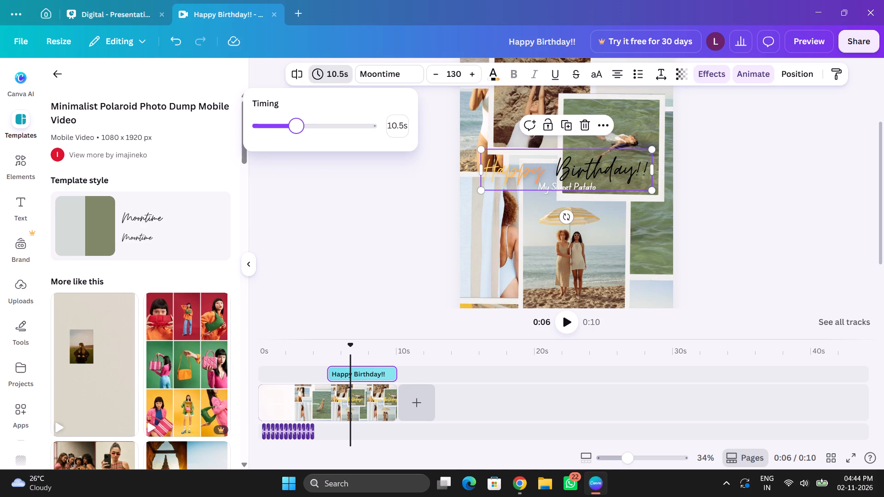
left_click_drag(295, 130, 294, 130)
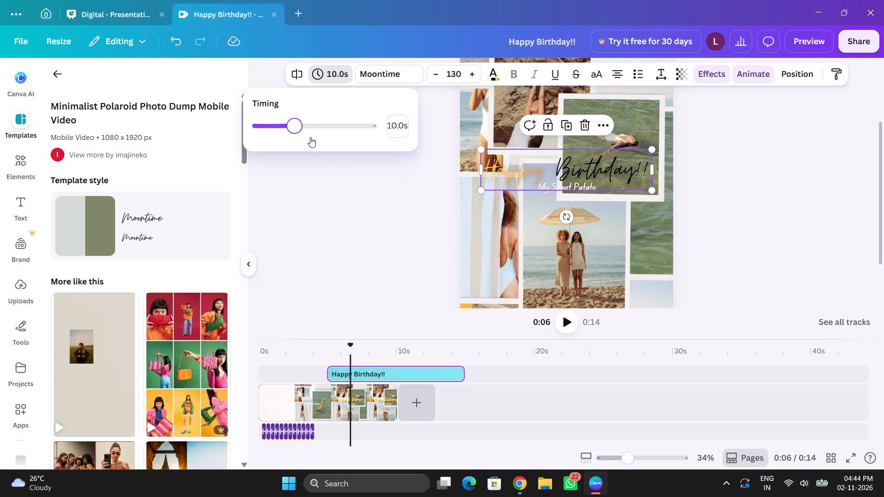
left_click_drag(296, 127, 279, 130)
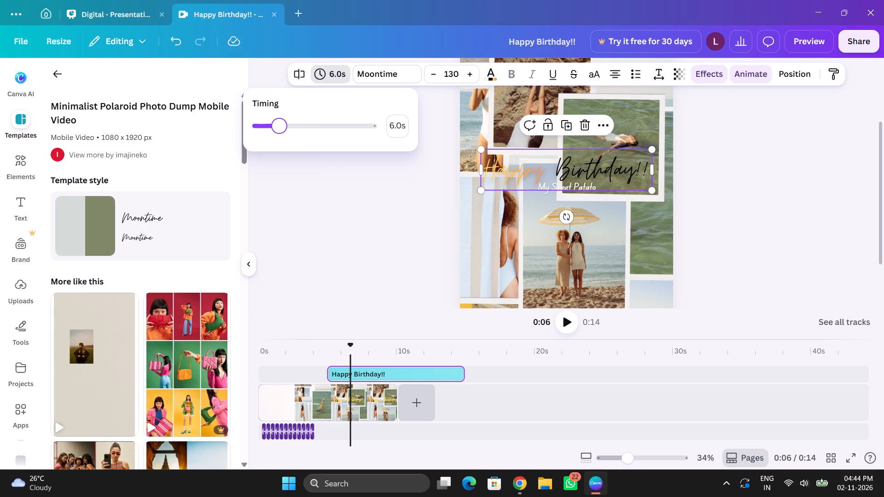
left_click_drag(279, 130, 273, 132)
left_click_drag(273, 132, 275, 132)
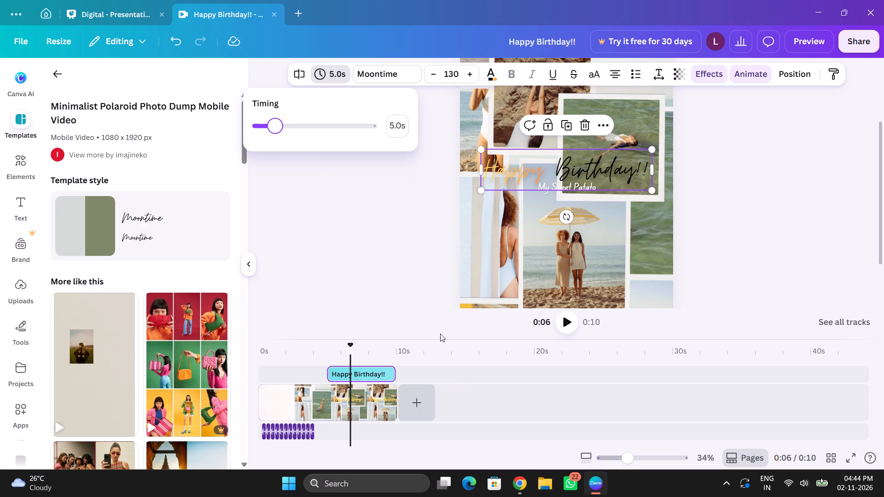
left_click(379, 252)
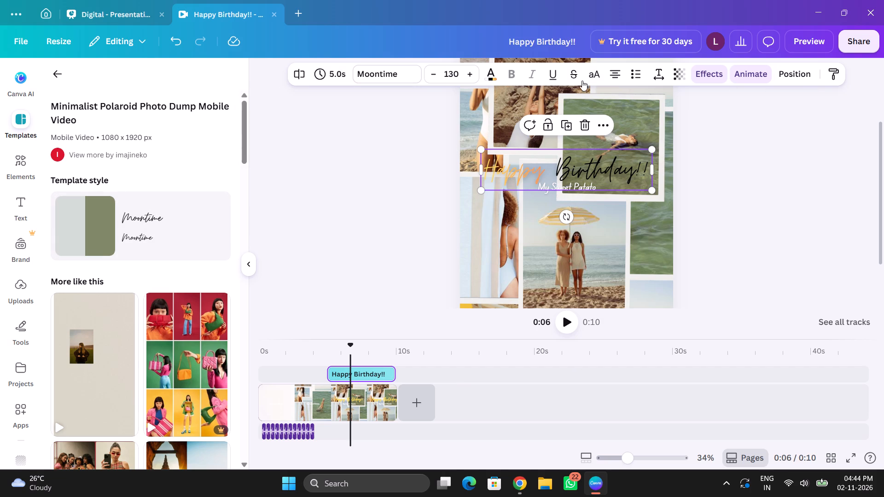
Examine the text effects and the Fade animation settings of the "Happy Birthday!!" title.
left_click(576, 168)
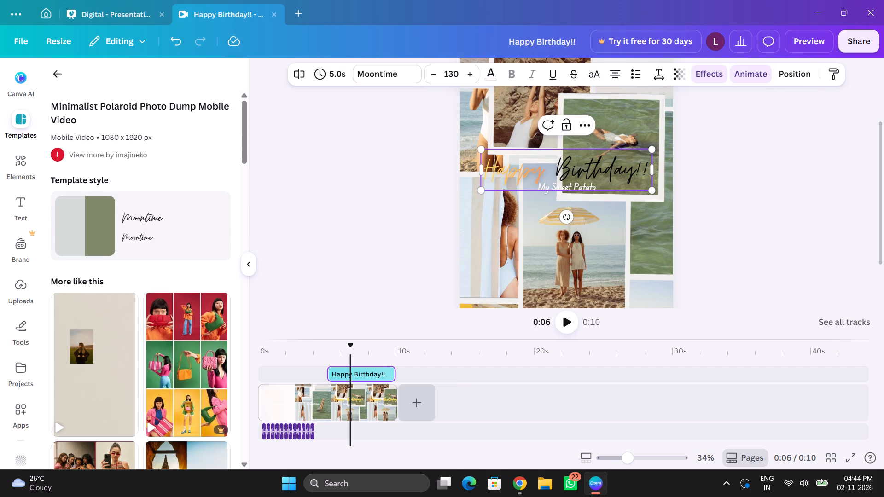
left_click(710, 77)
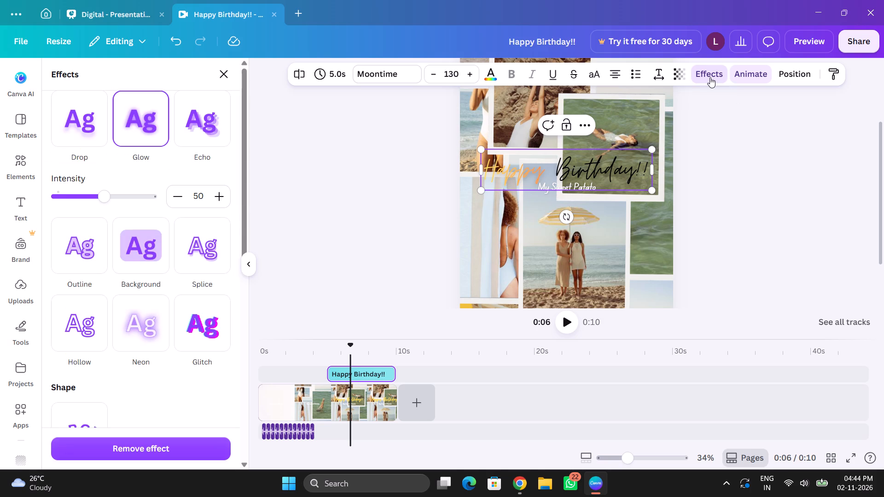
scroll(204, 272, "down", 3)
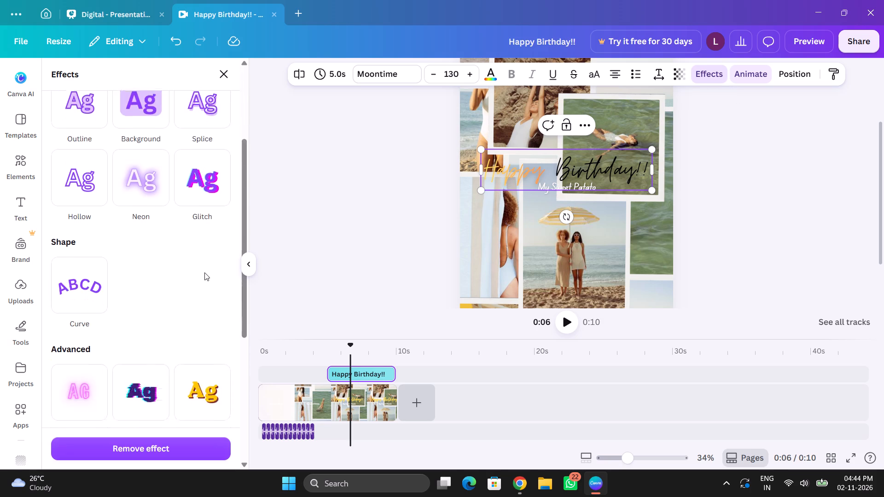
scroll(204, 272, "down", 5)
scroll(204, 272, "up", 7)
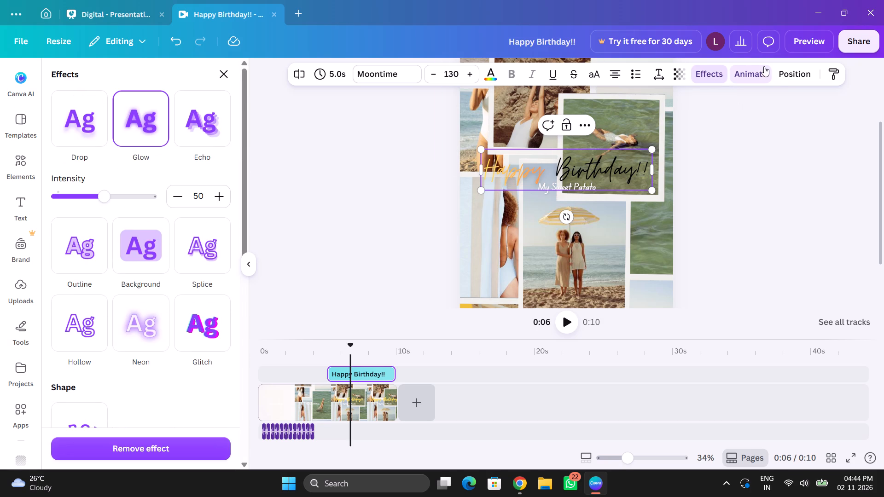
left_click(755, 75)
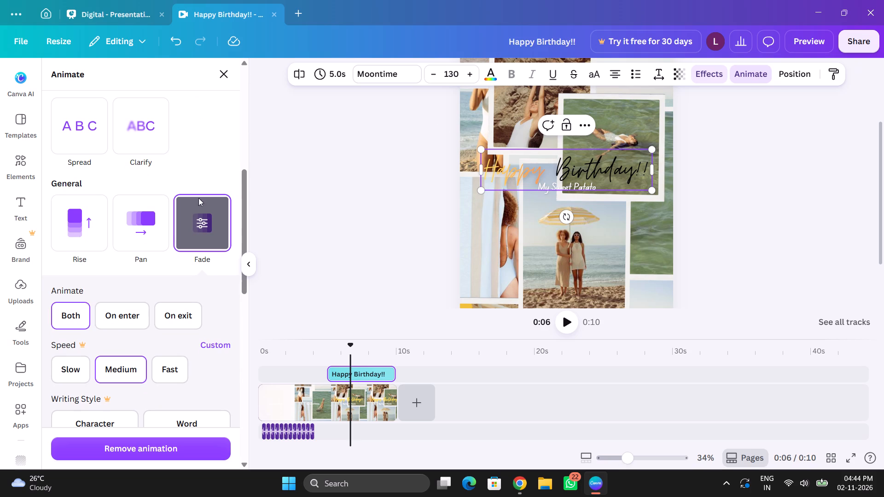
left_click(206, 226)
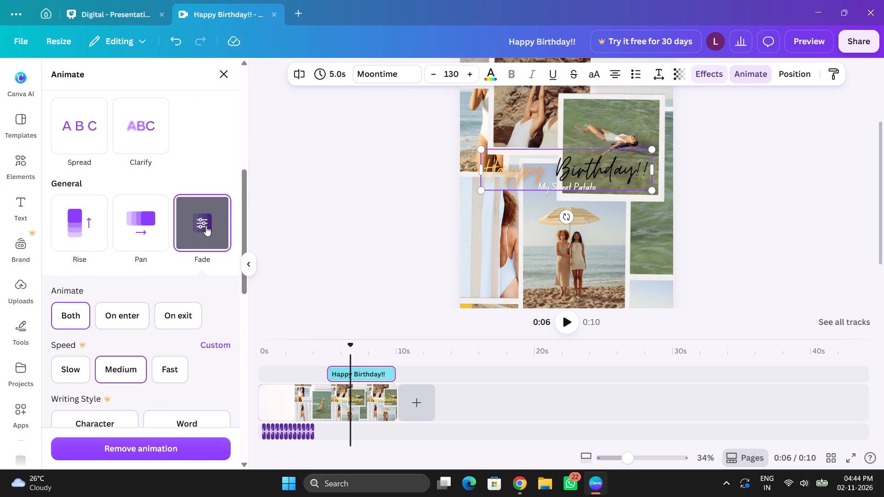
left_click(204, 231)
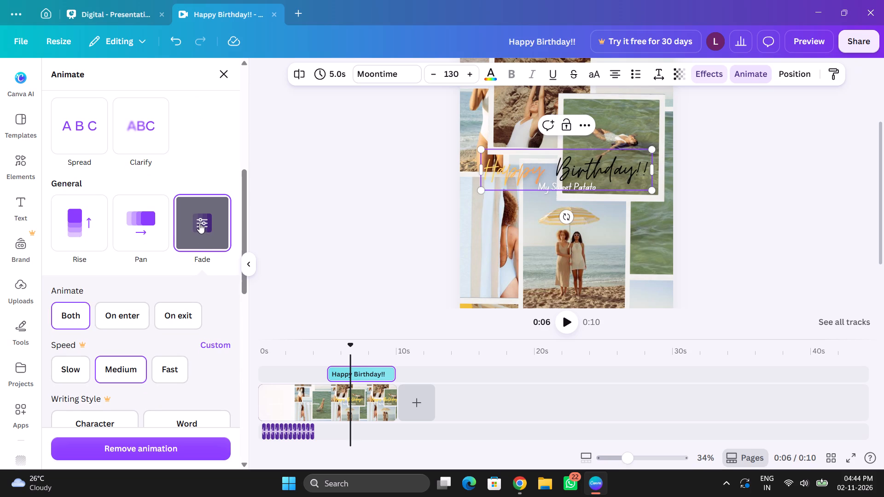
left_click(199, 223)
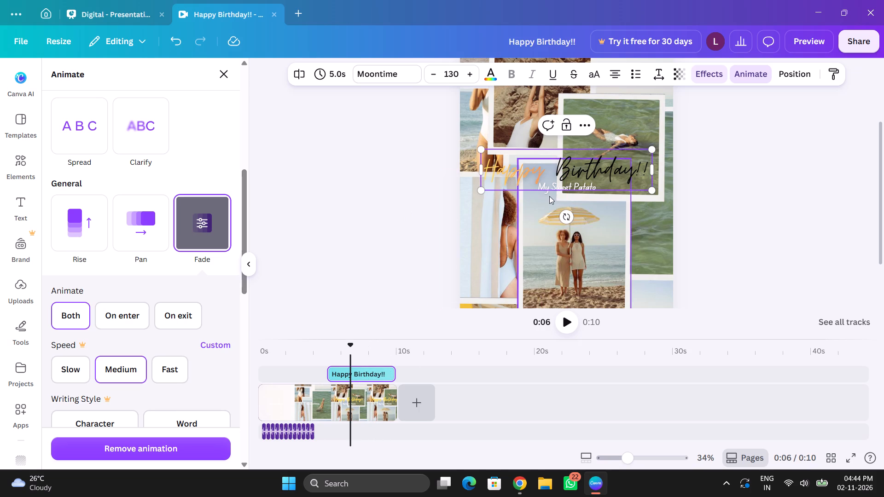
left_click(250, 263)
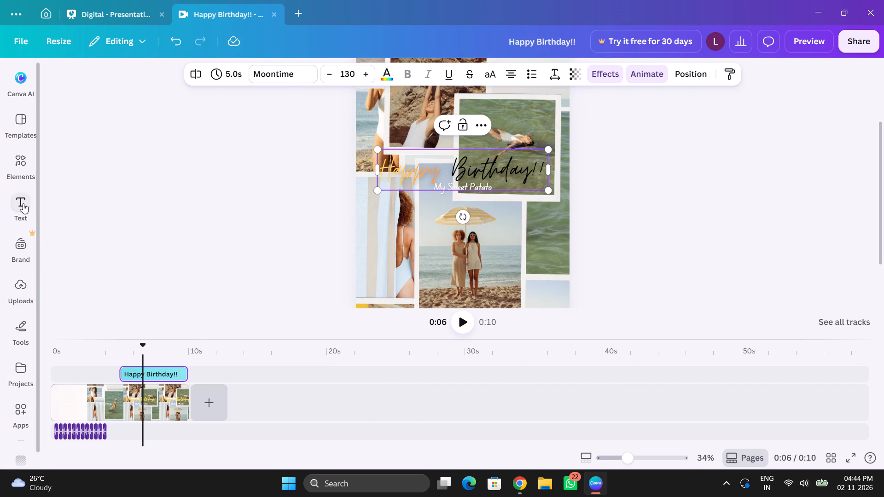
left_click(642, 75)
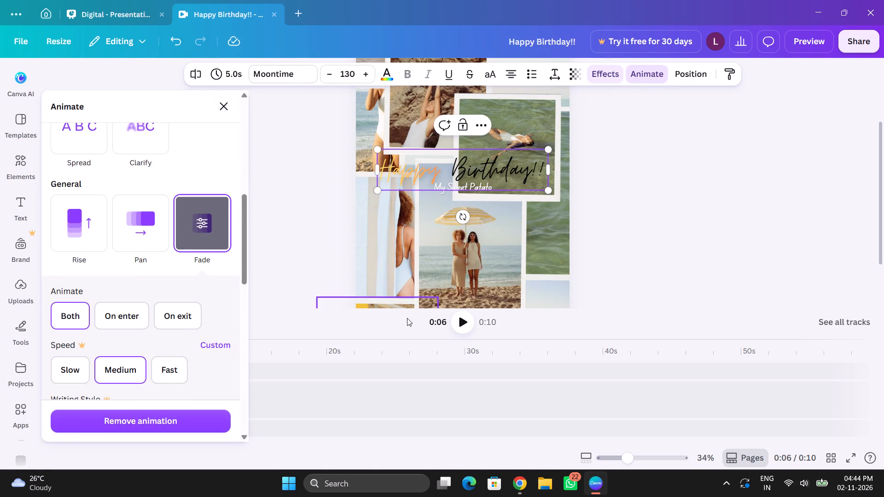
Play the rest of the reel to its end and look over the whole photo collage.
left_click(467, 318)
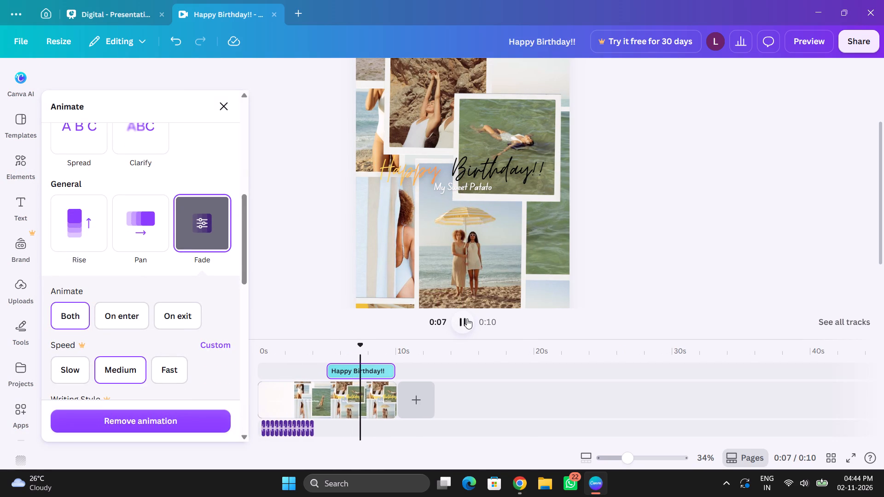
left_click(305, 398)
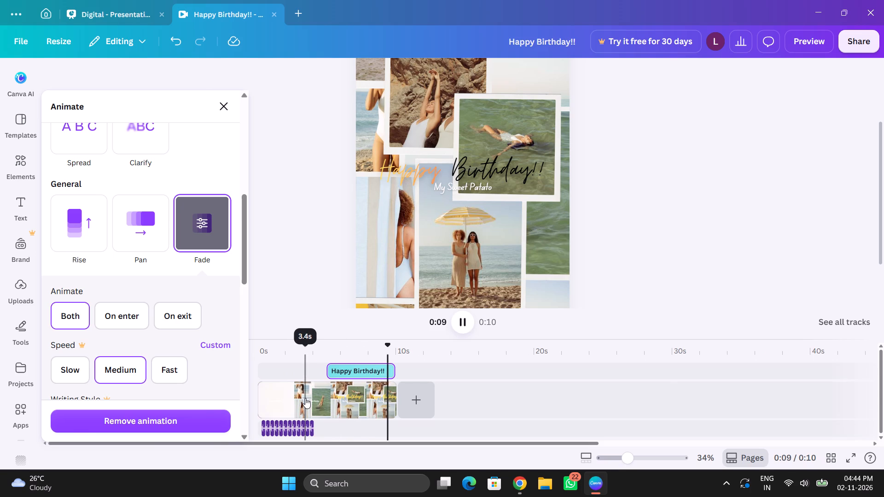
left_click(469, 325)
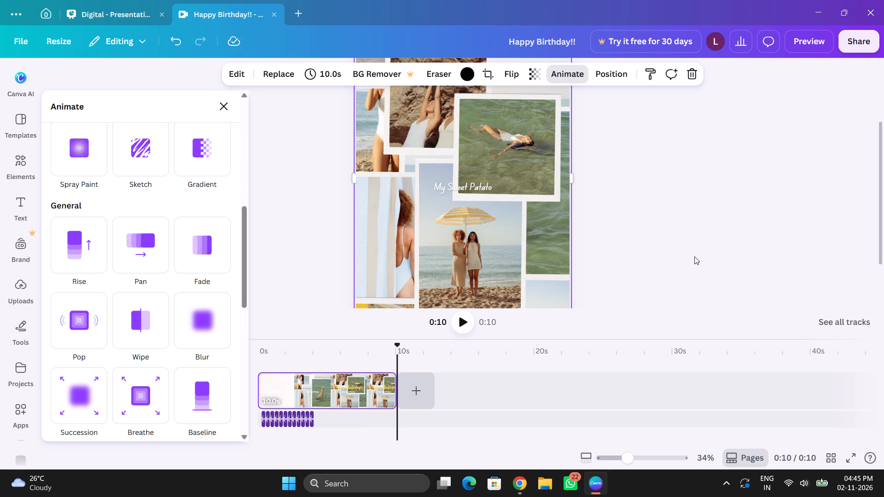
scroll(694, 256, "up", 4)
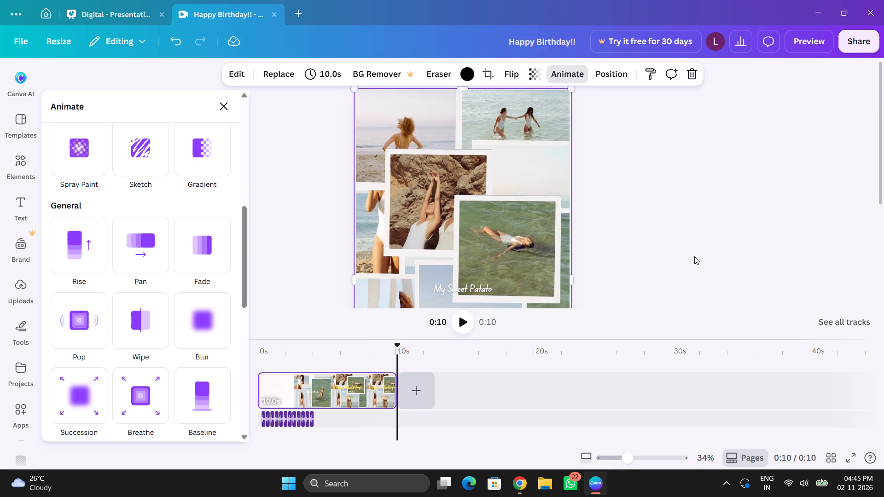
scroll(651, 246, "down", 1)
scroll(651, 246, "up", 1)
scroll(439, 412, "up", 1)
scroll(640, 229, "down", 2)
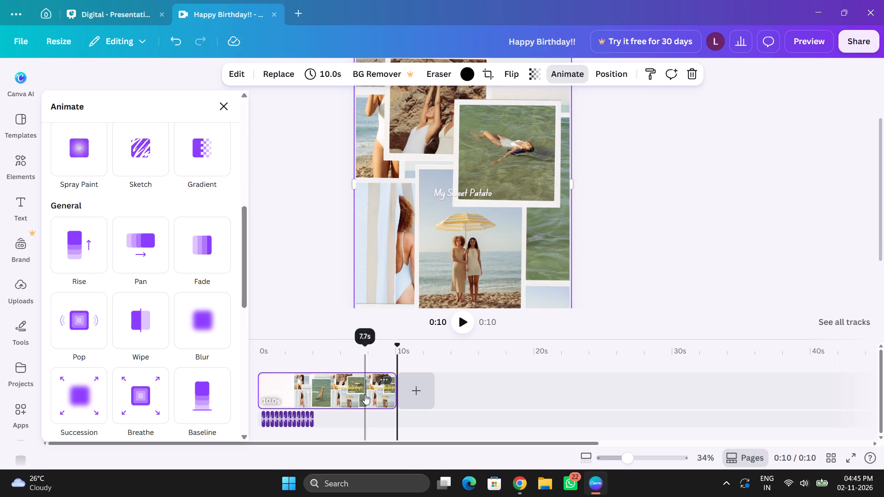
Trim the start of the "Happy Birthday!!" title's timing on the timeline so that it lasts 3.7 s.
left_click(371, 389)
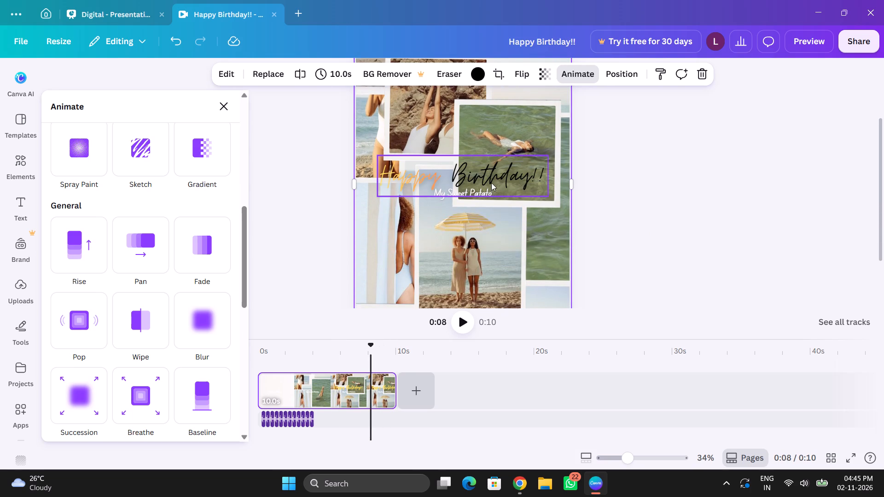
left_click(491, 183)
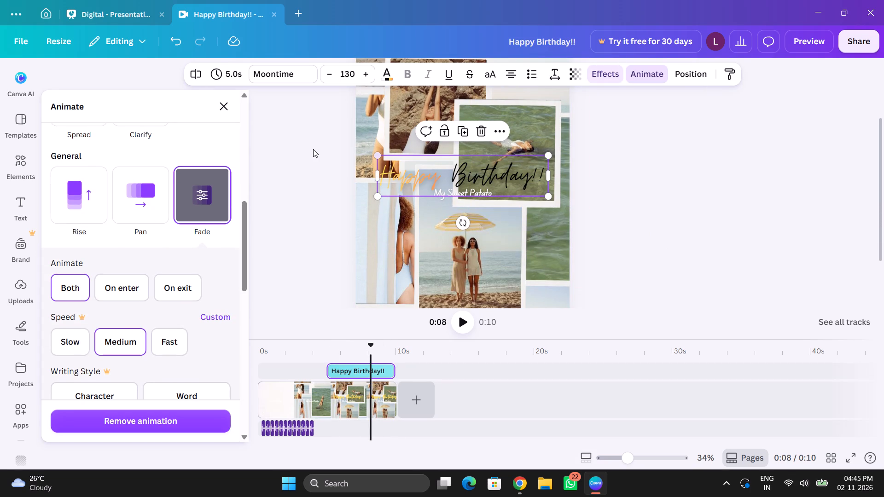
scroll(161, 288, "down", 4)
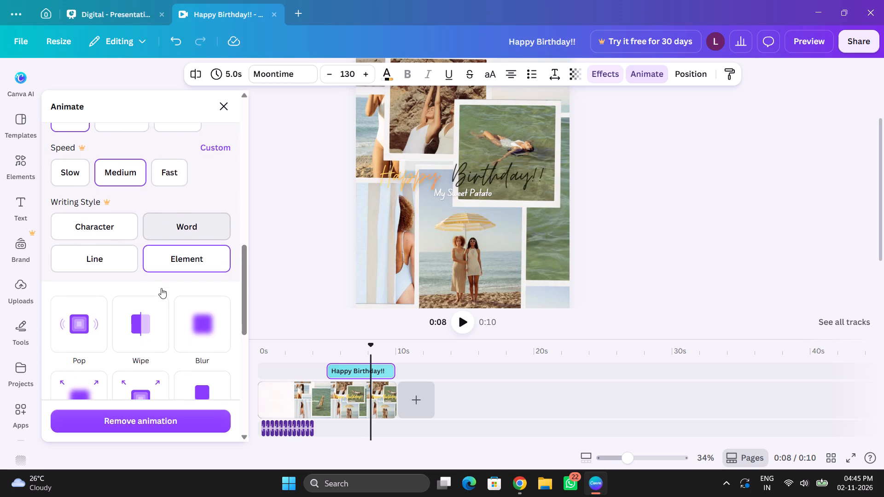
scroll(161, 288, "down", 1)
left_click_drag(331, 369, 349, 375)
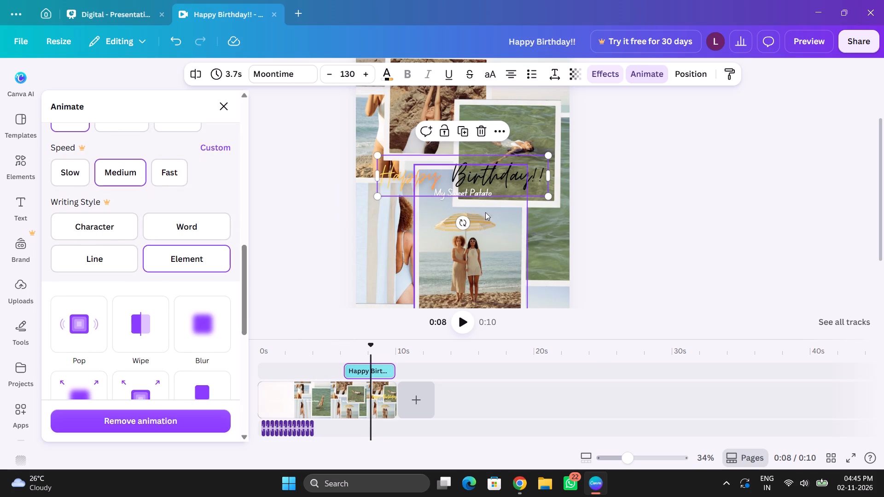
Trim the start of the "My Sweet Patato" text's timing on the timeline so that it lasts 3.7 s.
left_click(477, 198)
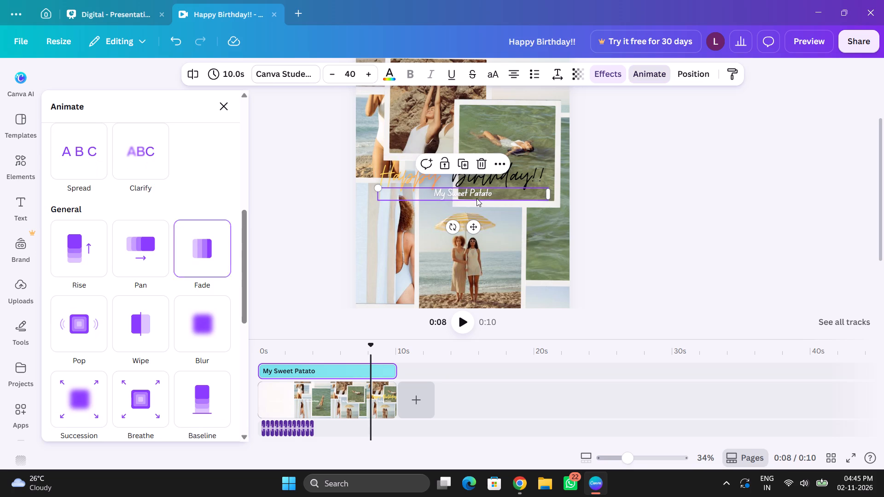
left_click(326, 369)
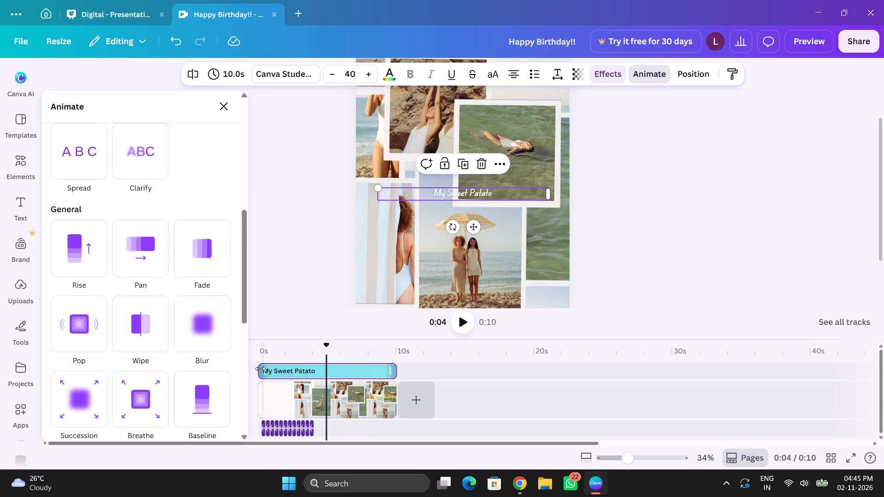
left_click_drag(262, 371, 320, 373)
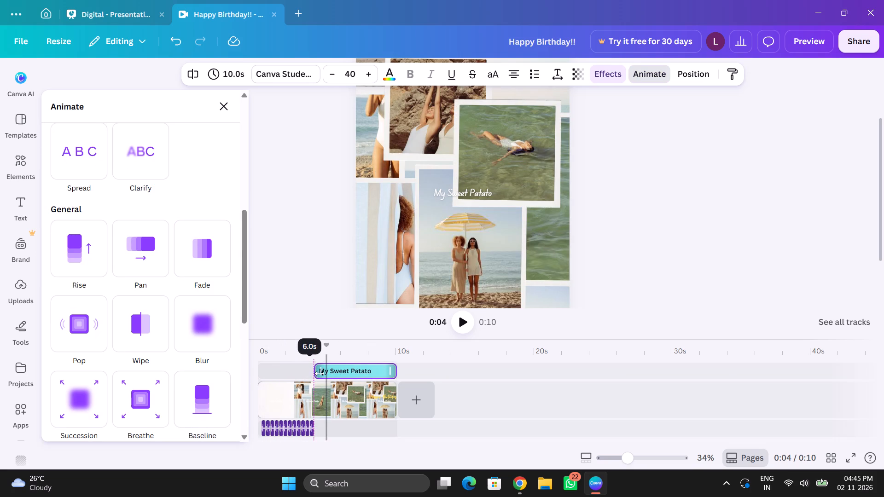
left_click_drag(320, 373, 336, 374)
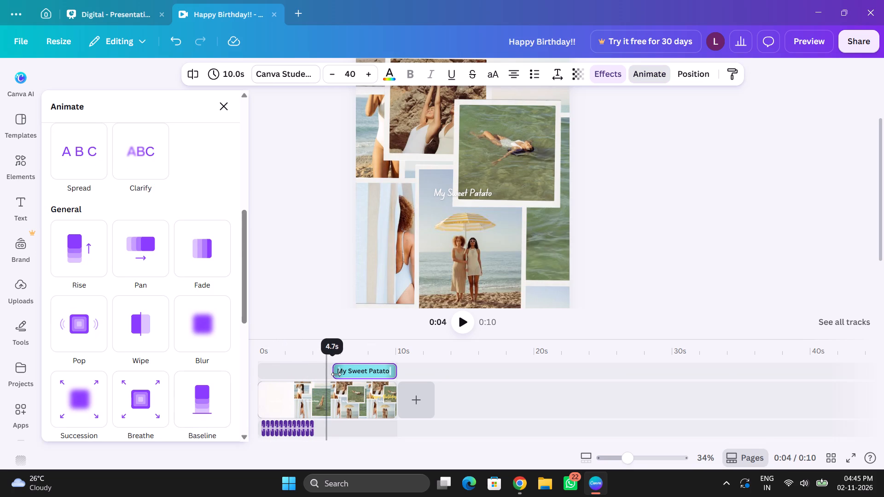
left_click_drag(336, 374, 346, 374)
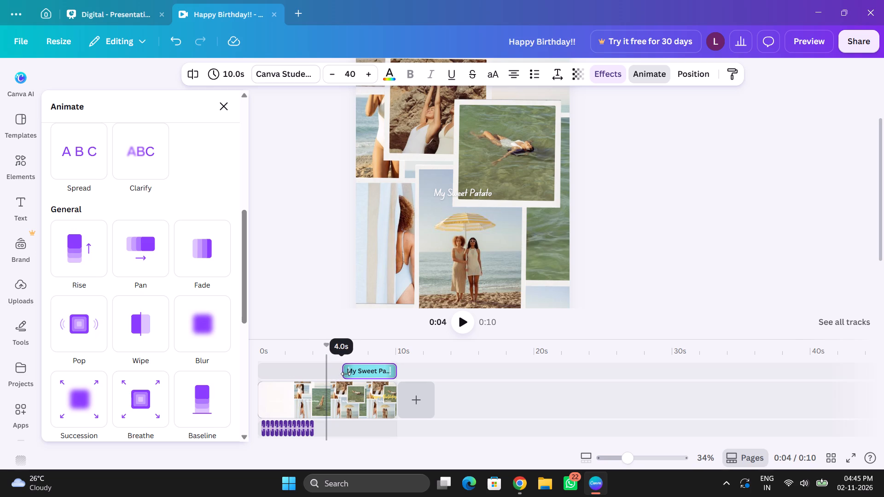
left_click_drag(346, 374, 348, 374)
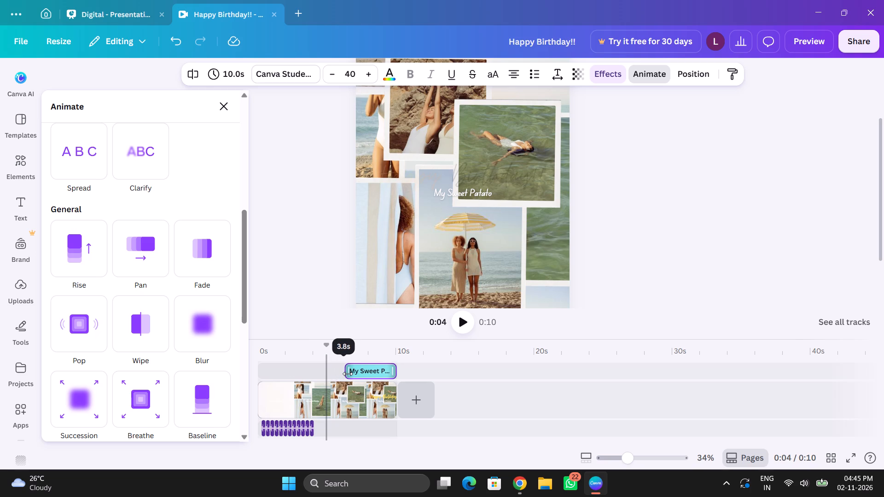
left_click_drag(348, 374, 349, 374)
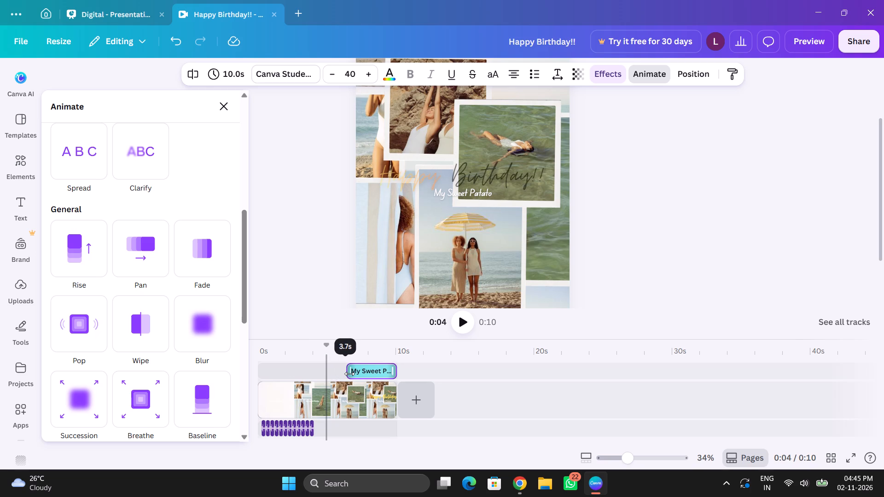
left_click_drag(349, 374, 349, 374)
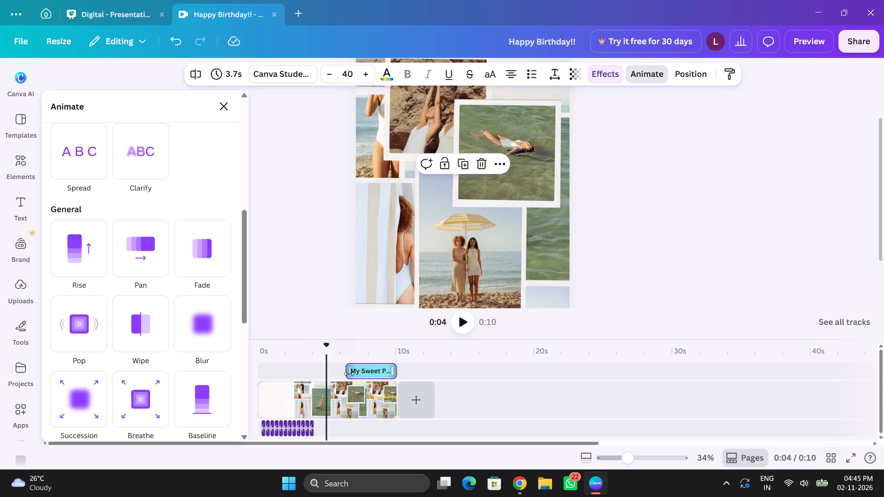
Apply the Fade animation to the "My Sweet Patato" text.
left_click(214, 250)
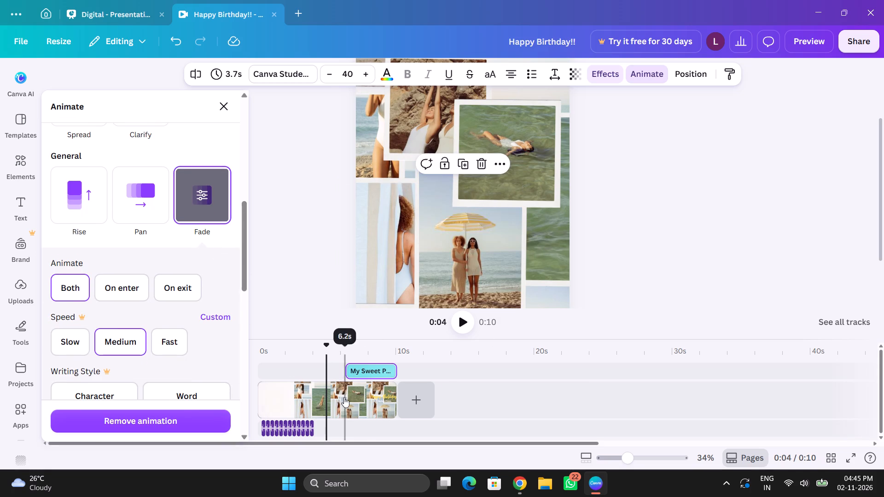
Play the reel from the beginning to its end to check how both texts appear.
left_click_drag(327, 345, 275, 358)
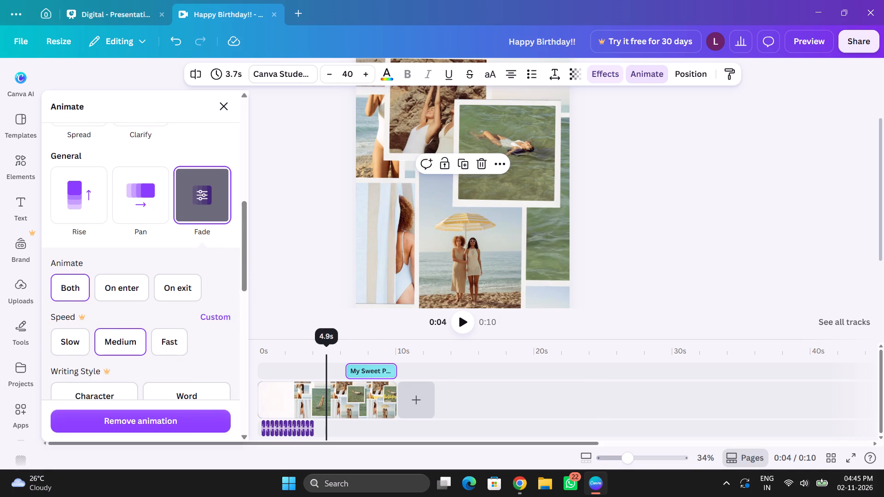
left_click_drag(275, 358, 261, 358)
left_click(460, 328)
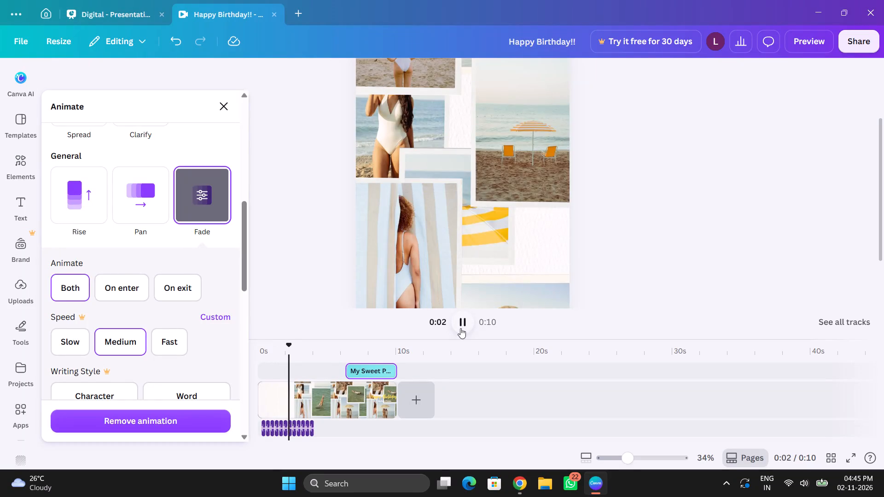
scroll(659, 193, "right", 1)
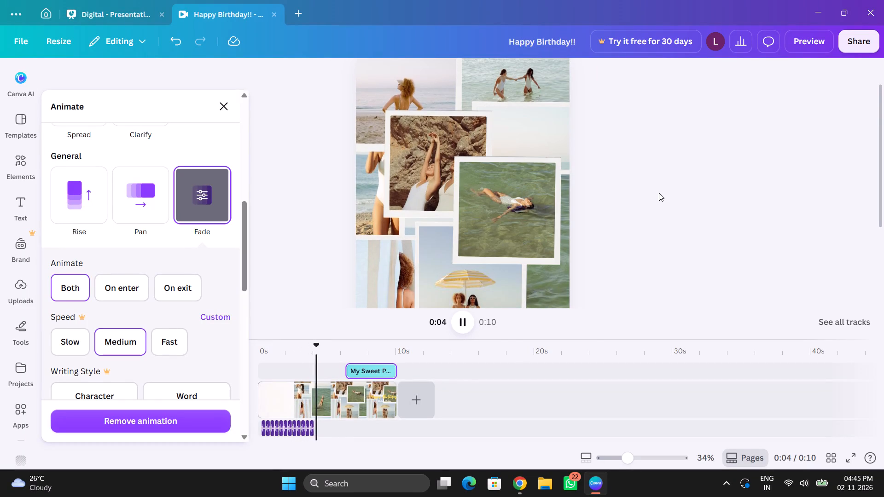
scroll(659, 193, "right", 1)
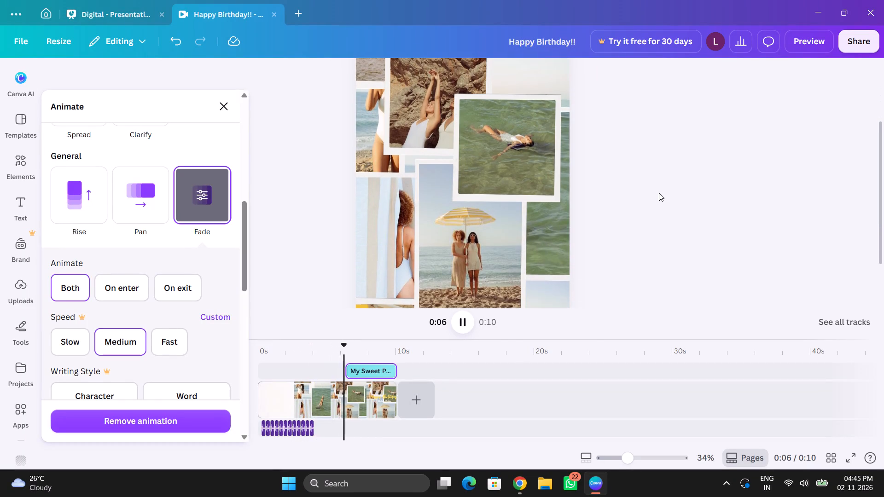
scroll(659, 193, "right", 2)
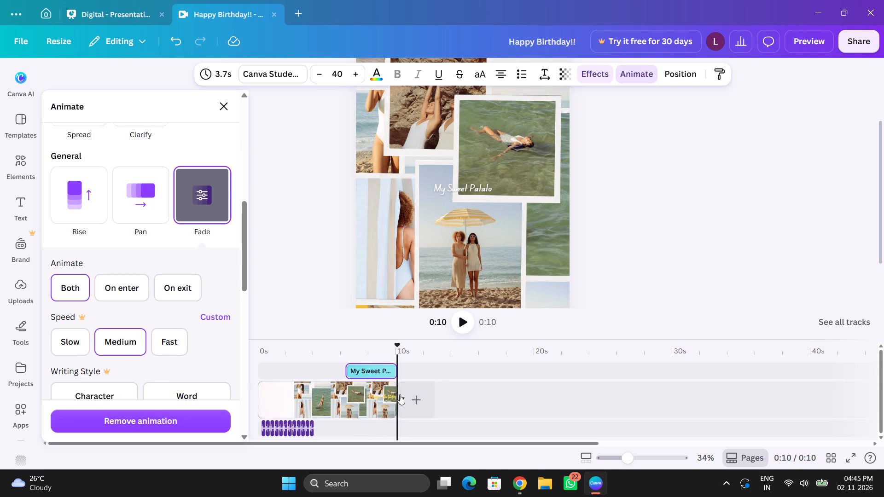
Extend the end of the "Happy Birthday!!" title's timing on the timeline so that it lasts 3.8 s.
left_click(478, 190)
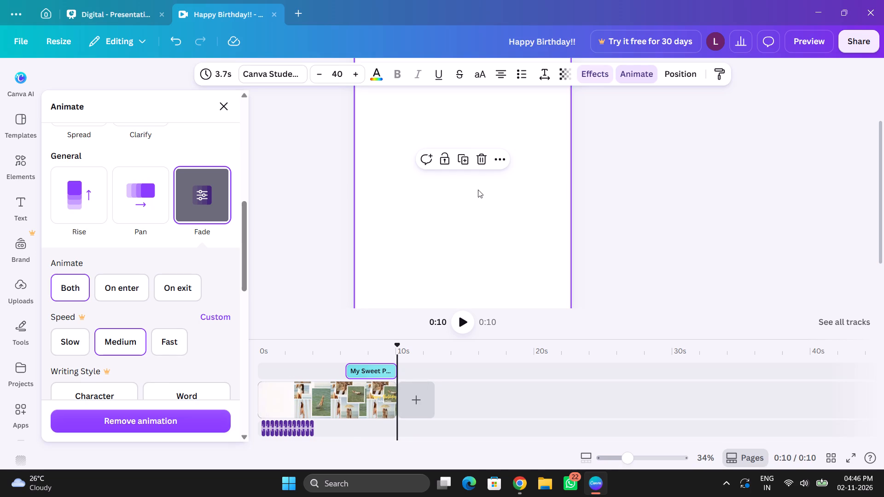
left_click(363, 371)
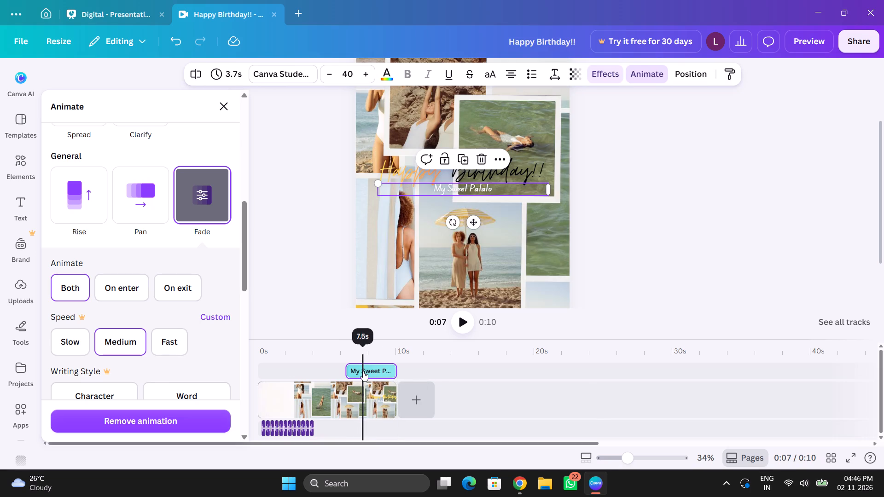
left_click(516, 171)
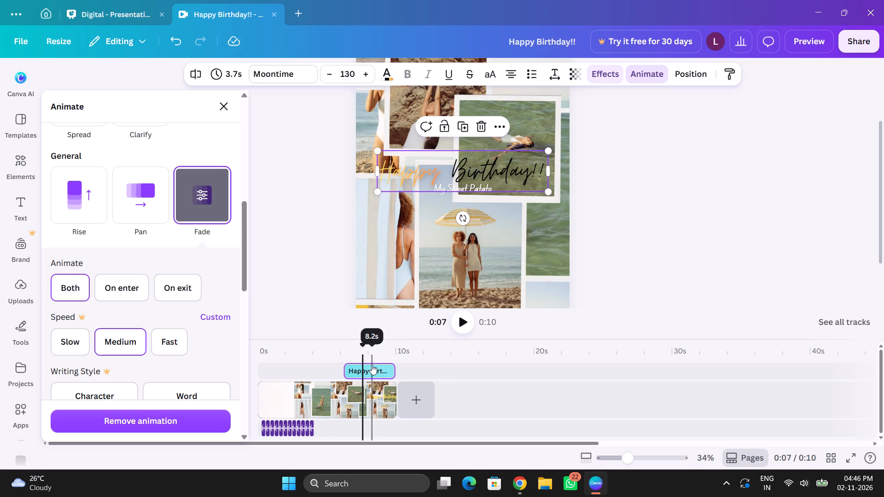
left_click(392, 372)
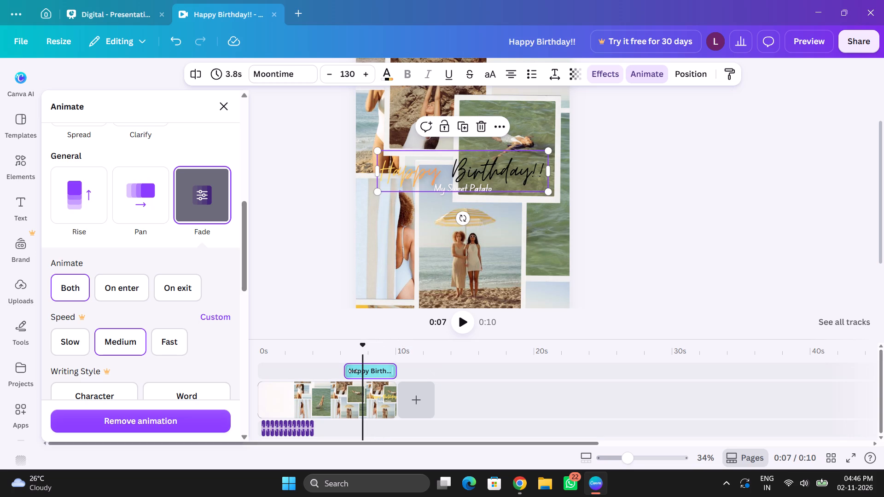
Extend the start of the "My Sweet Patato" text's timing on the timeline so that it lasts 3.8 s.
left_click_drag(364, 345, 356, 346)
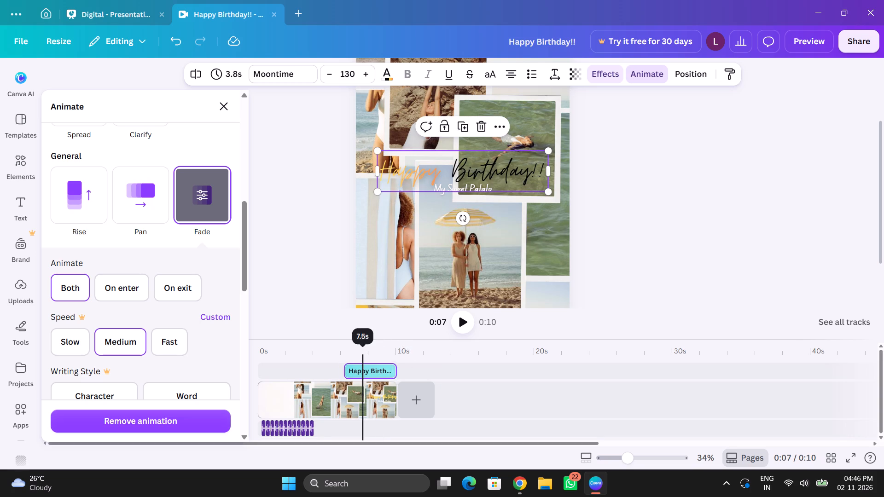
left_click_drag(356, 346, 331, 349)
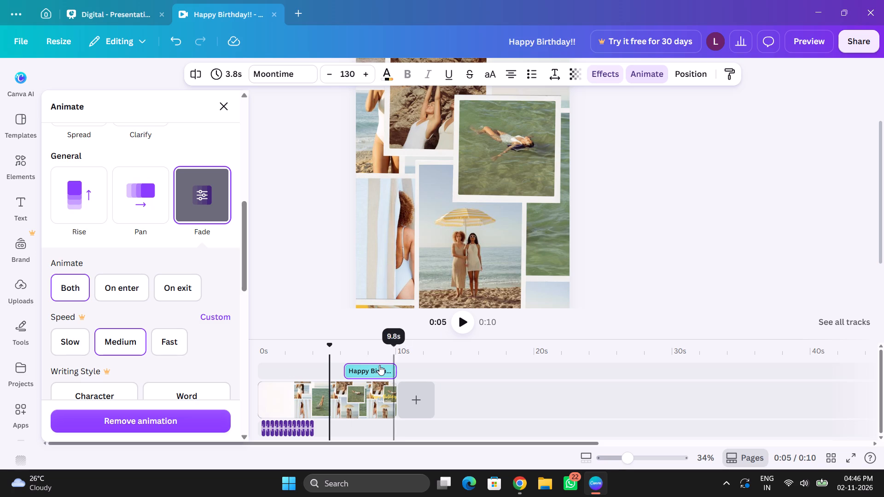
left_click(368, 392)
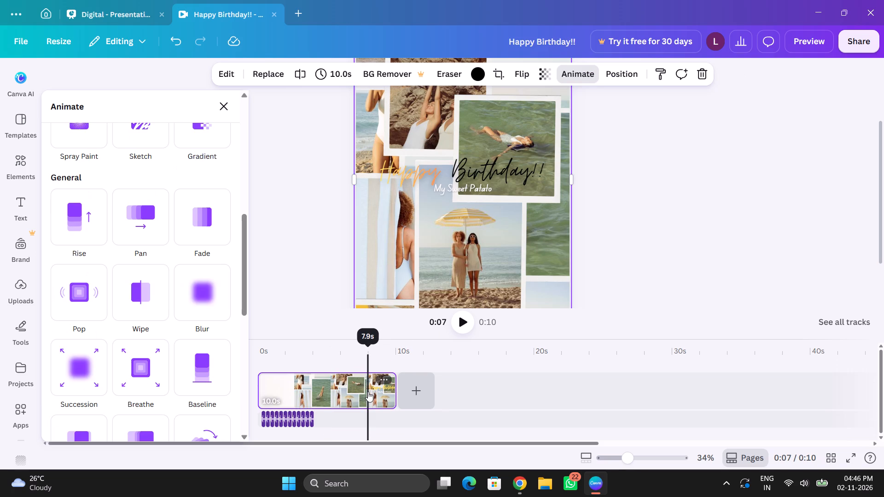
left_click(458, 194)
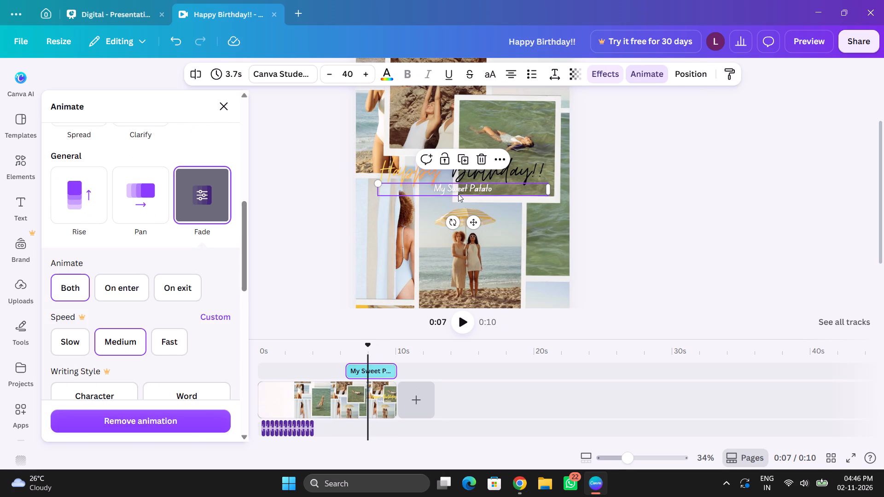
left_click(396, 373)
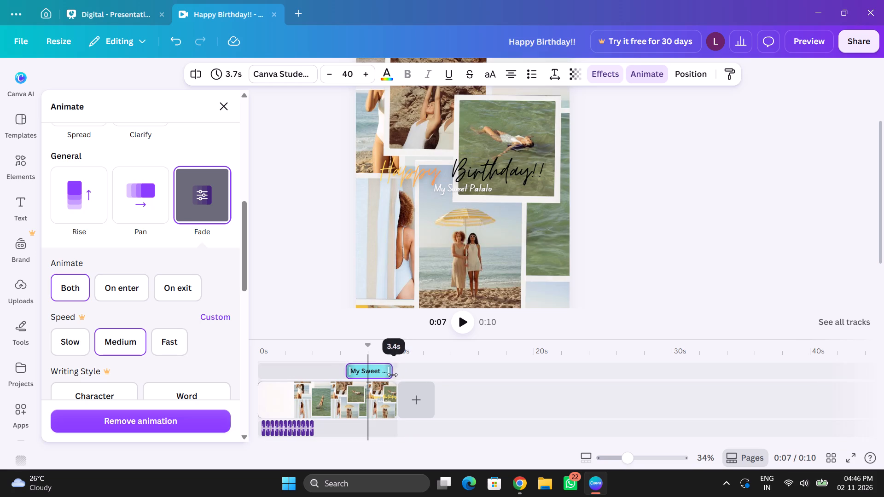
left_click(352, 372)
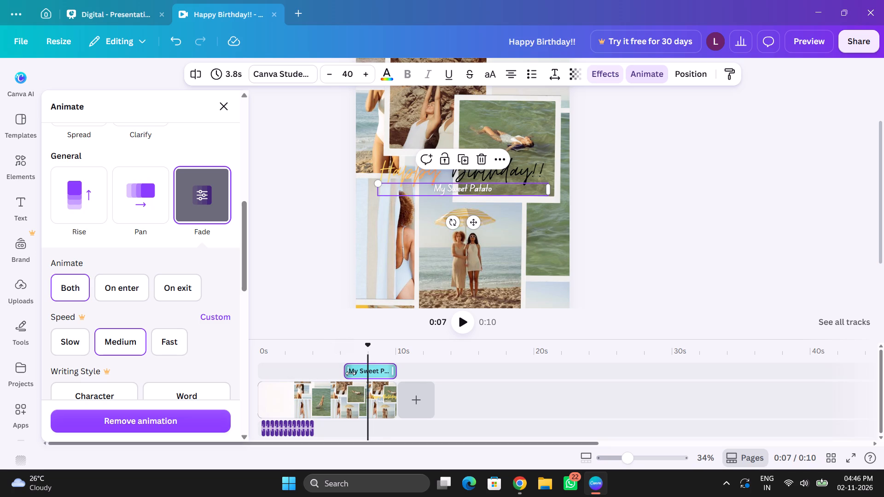
Play the whole reel twice from the beginning and look over the finished collage with both texts.
left_click_drag(370, 344, 291, 359)
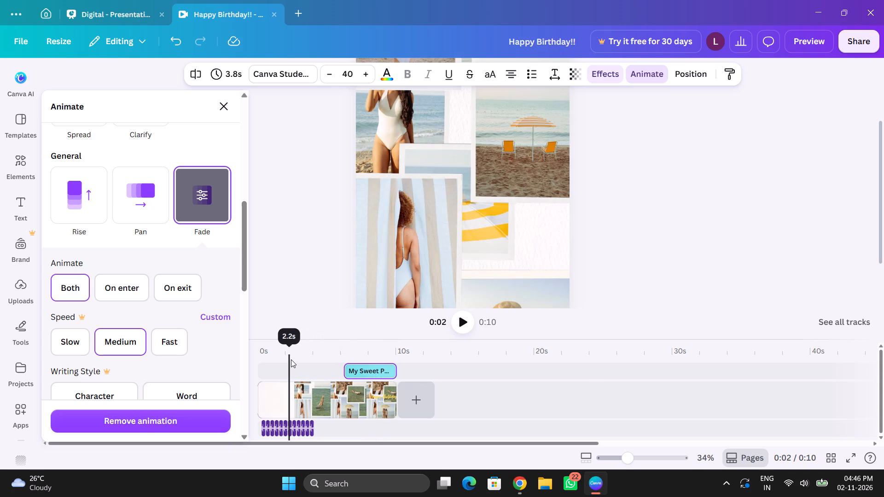
left_click_drag(291, 359, 246, 364)
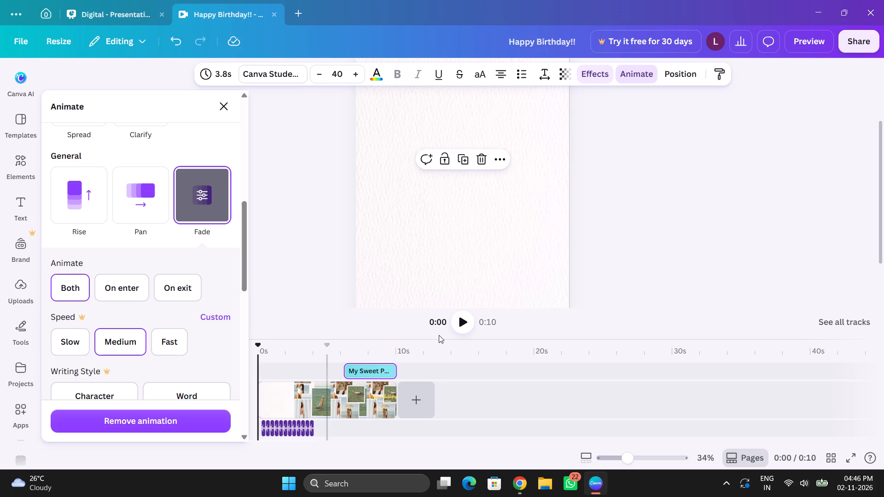
left_click(462, 322)
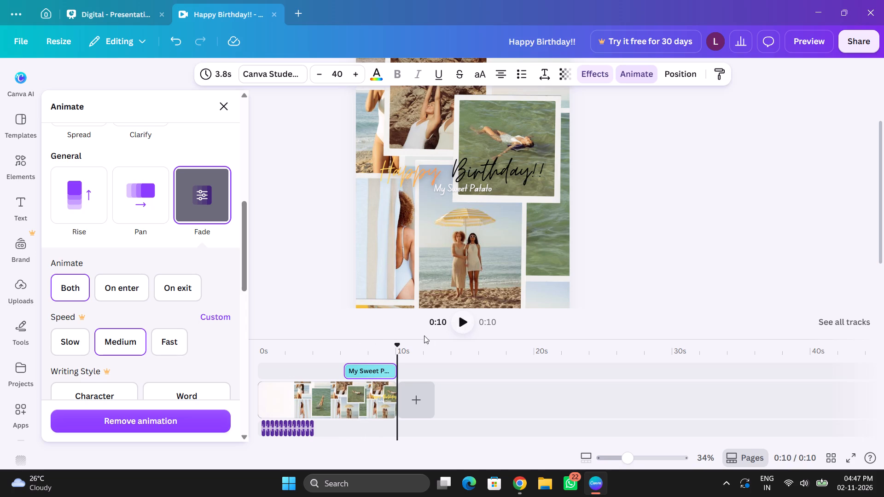
left_click_drag(397, 344, 235, 364)
left_click(469, 326)
scroll(752, 243, "up", 6)
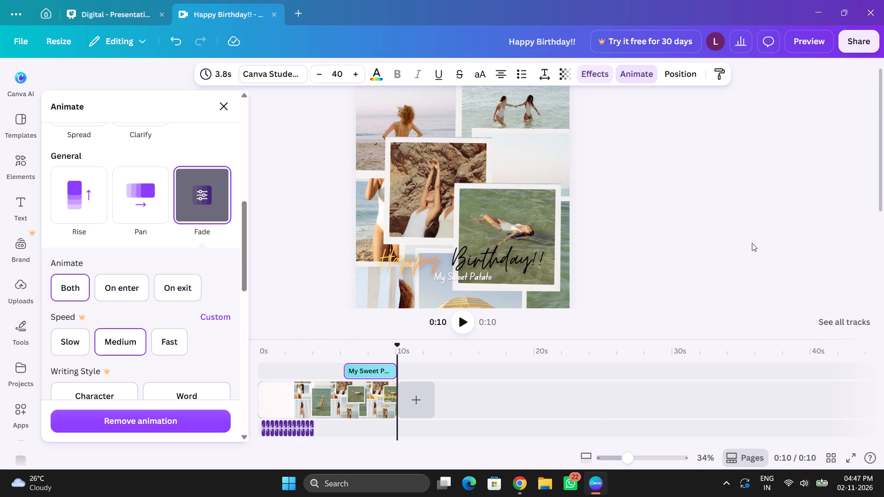
scroll(752, 243, "down", 6)
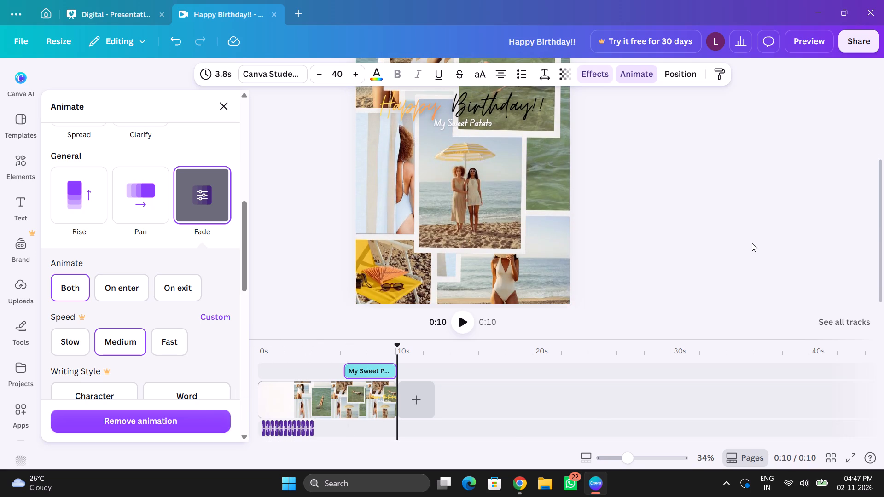
scroll(752, 243, "down", 1)
scroll(752, 243, "up", 3)
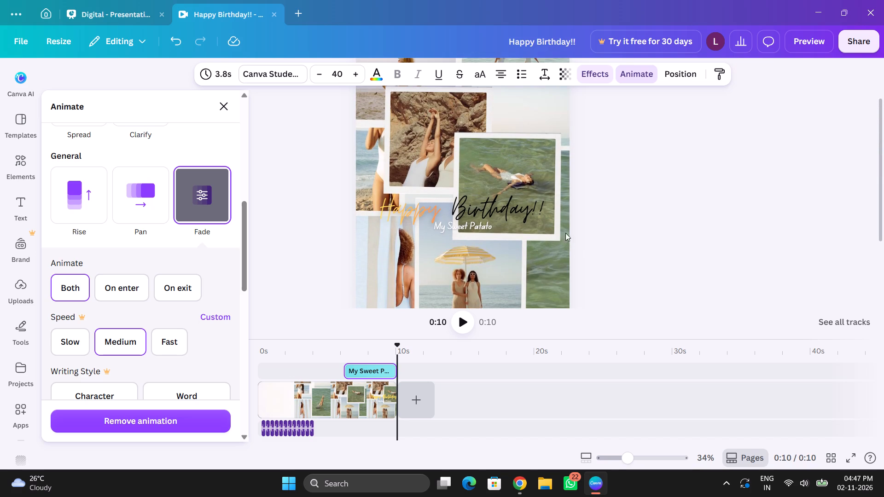
At the start of the reel, narrow the white paper-texture background image from its left edge to detach it, and delete it.
left_click(495, 226)
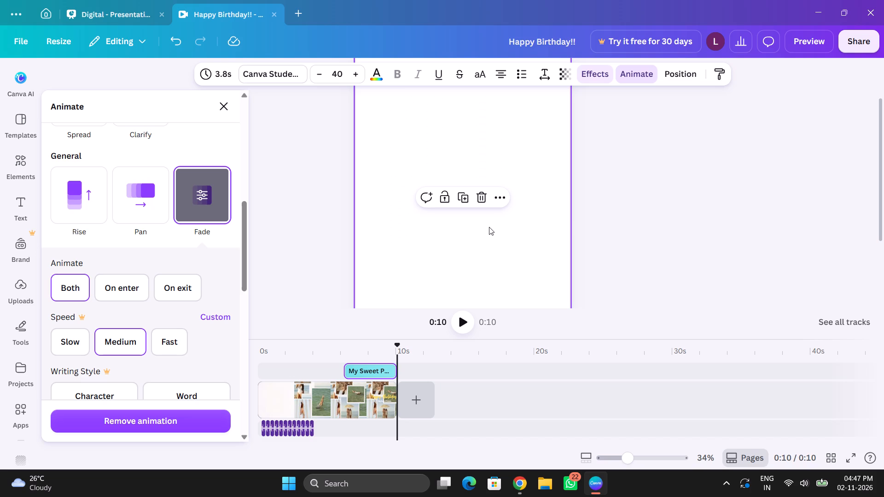
left_click(626, 198)
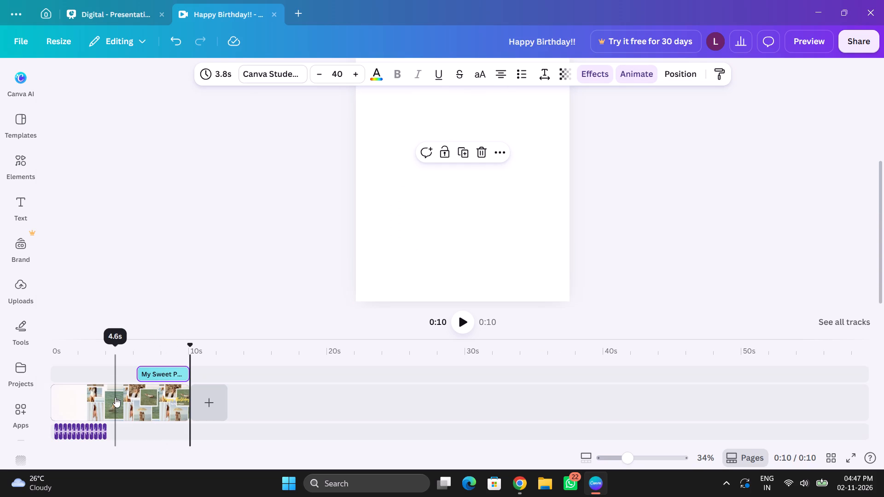
left_click(68, 398)
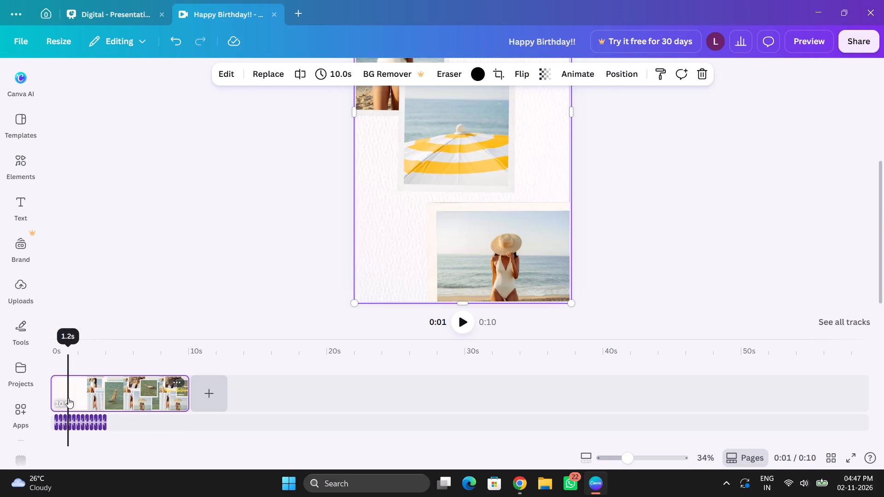
left_click_drag(68, 346, 62, 346)
left_click_drag(62, 346, 18, 347)
scroll(143, 221, "up", 9)
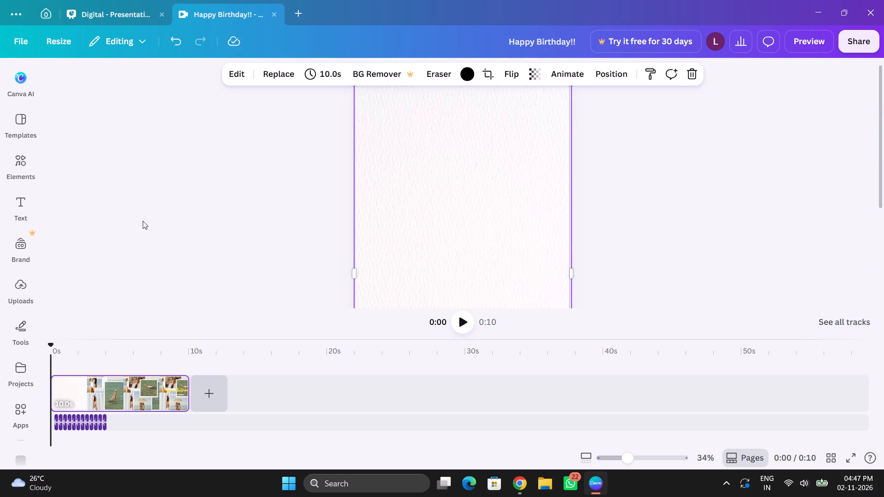
scroll(143, 221, "up", 3)
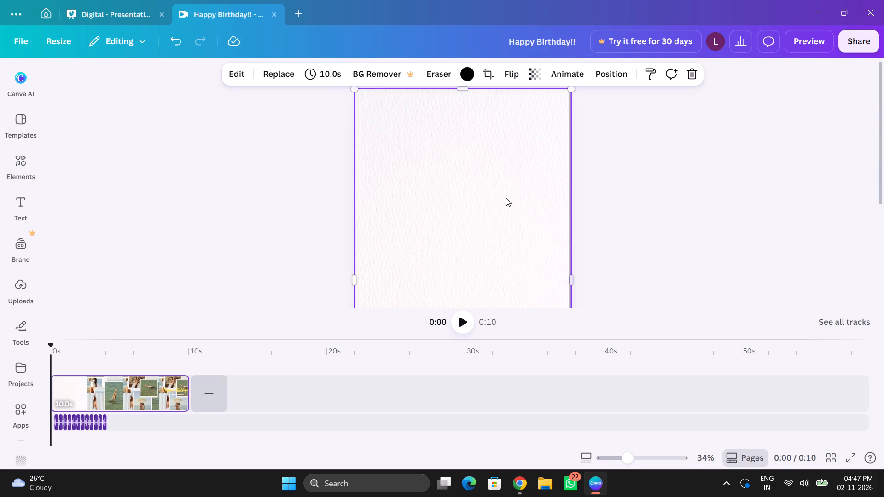
left_click(489, 168)
scroll(494, 157, "down", 1)
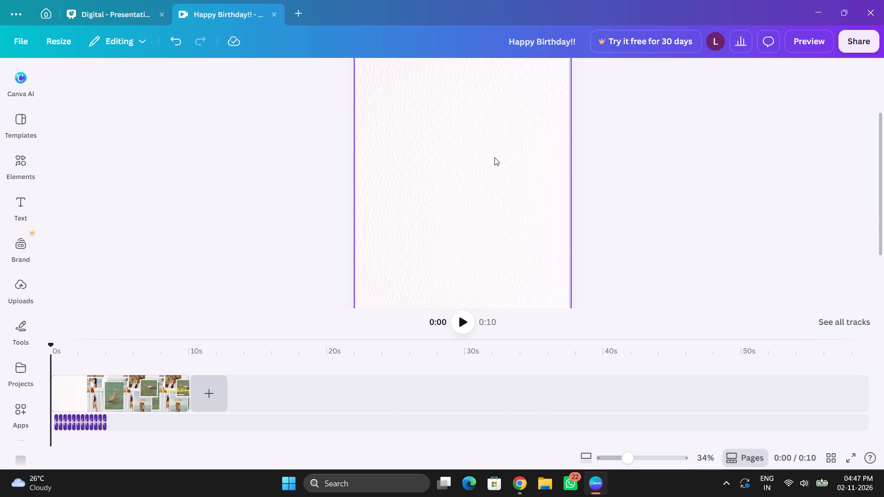
scroll(494, 157, "down", 1)
left_click(461, 236)
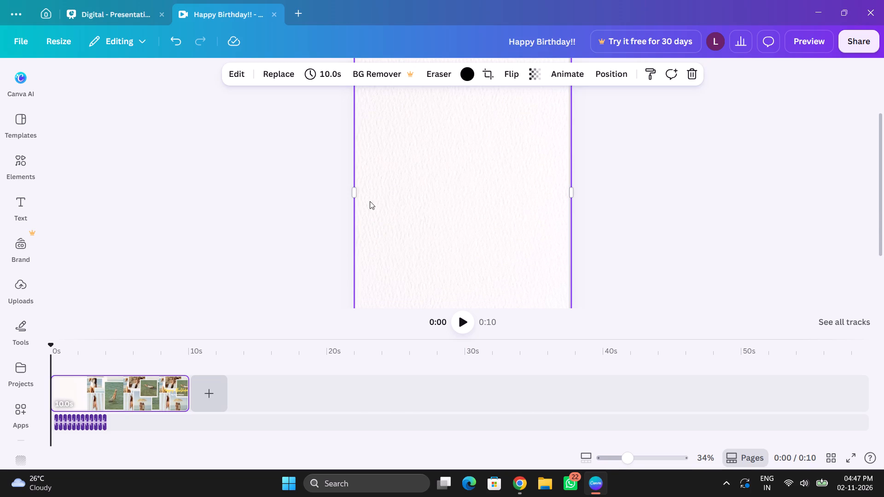
left_click_drag(356, 193, 400, 195)
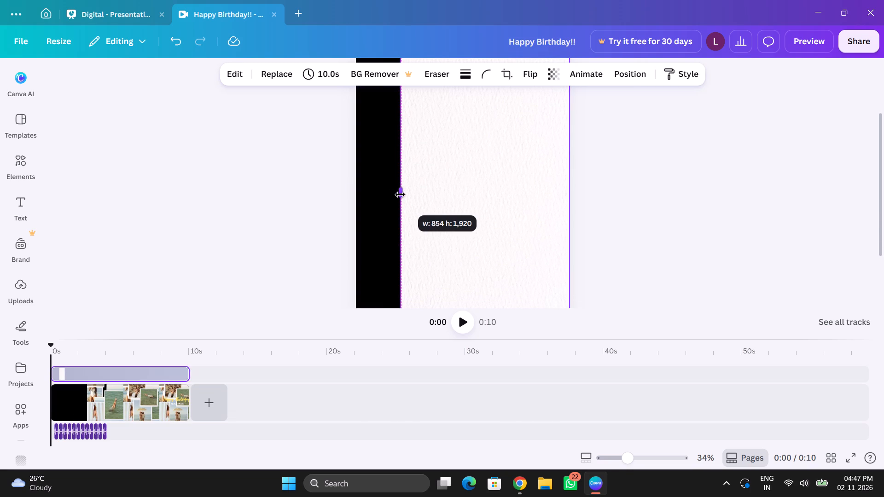
left_click_drag(400, 195, 516, 199)
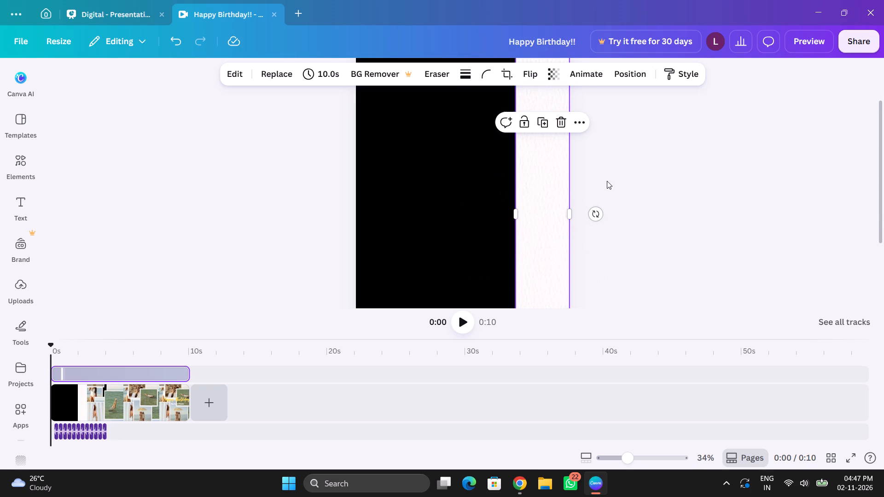
left_click(563, 103)
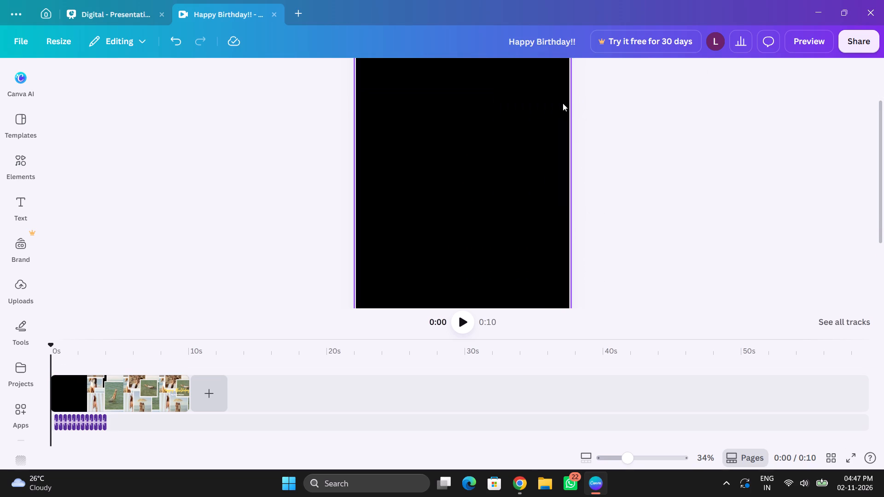
Play the reel from the beginning to its end to check the collage without the paper-texture background.
left_click(466, 323)
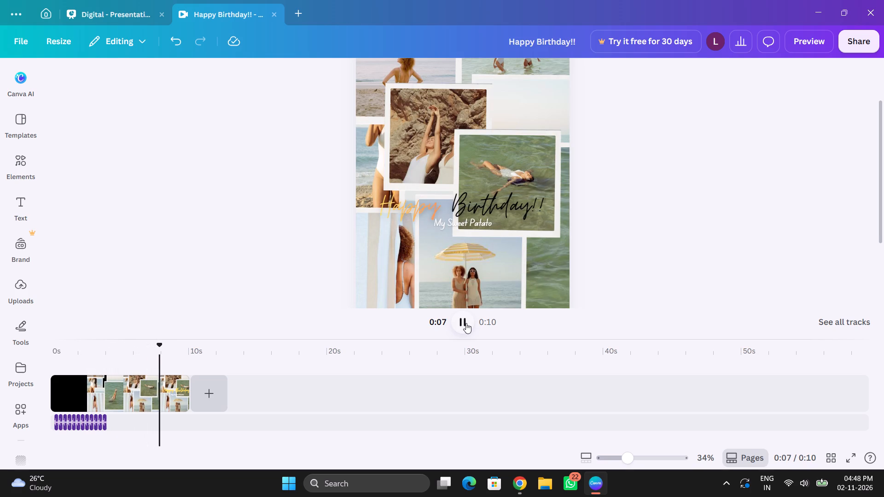
scroll(738, 220, "up", 4)
scroll(738, 220, "down", 1)
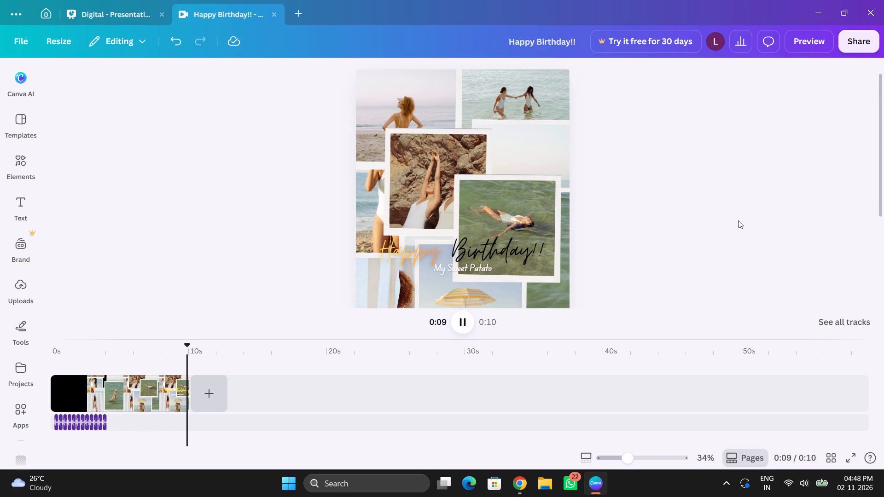
scroll(738, 220, "down", 4)
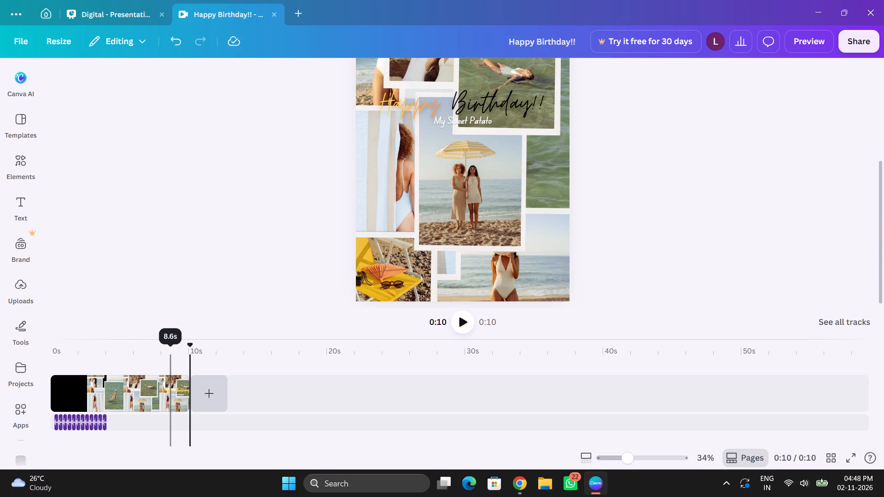
Go to 0:03 in the reel and select the collage's top-left beach photo of a woman seen from behind.
left_click_drag(190, 345, 9, 364)
scroll(644, 150, "up", 2)
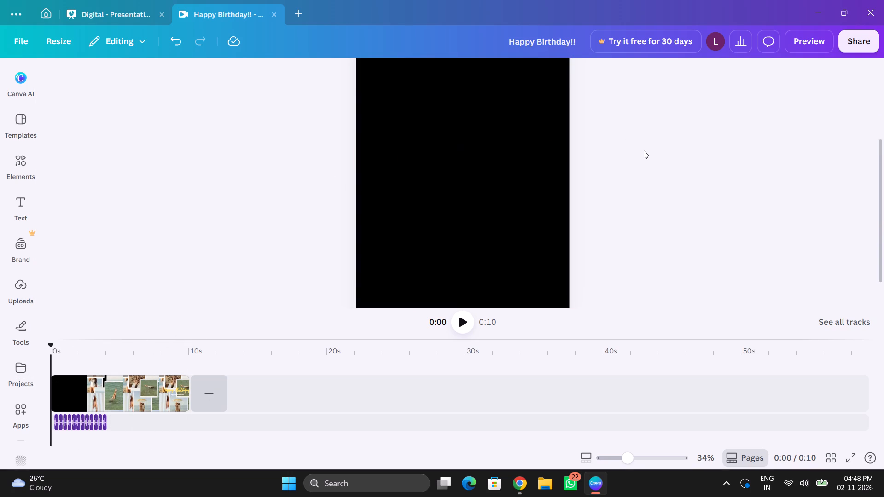
scroll(644, 150, "up", 5)
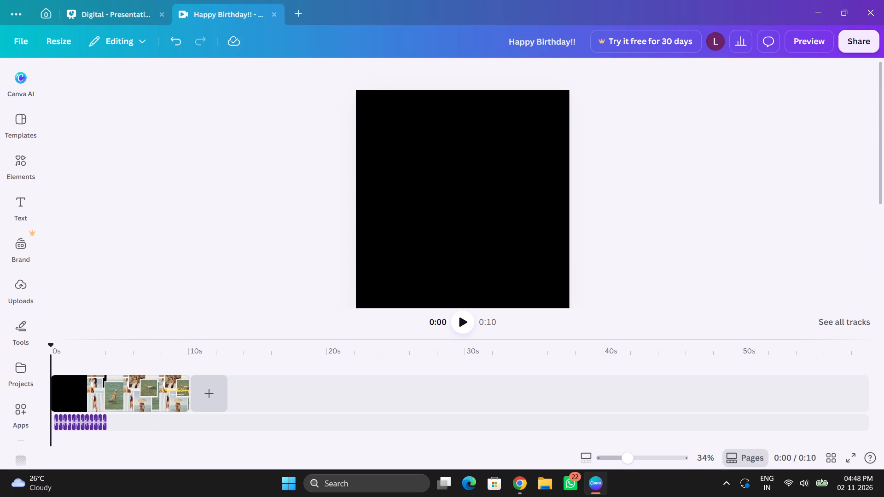
left_click_drag(50, 344, 99, 350)
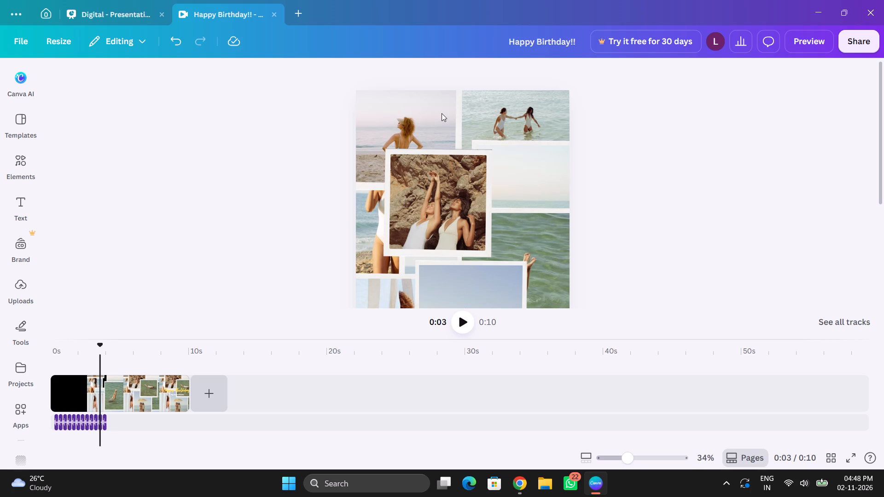
left_click(415, 122)
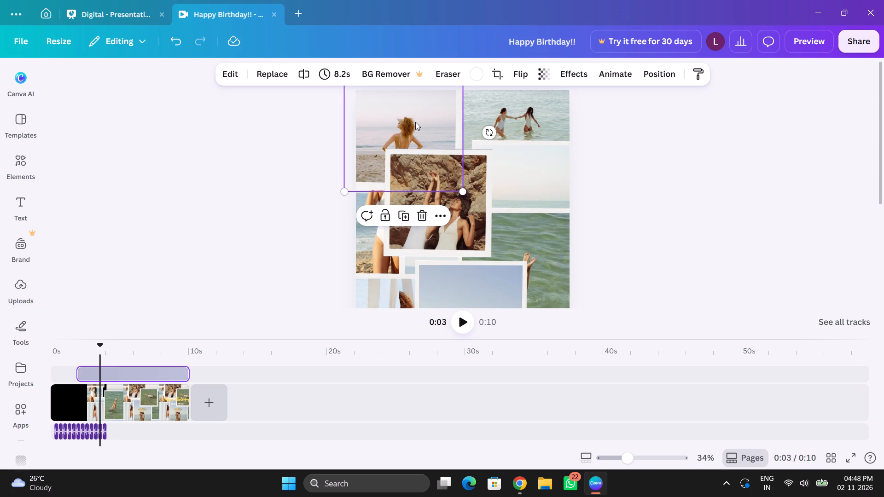
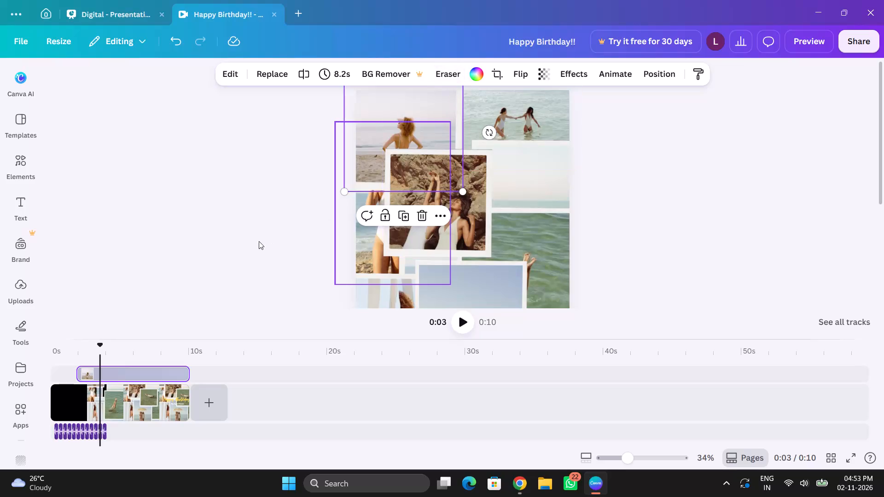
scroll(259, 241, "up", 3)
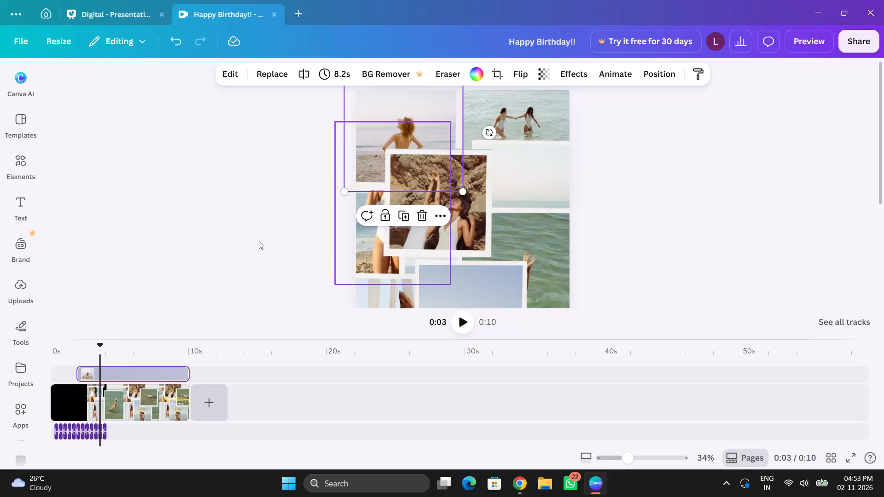